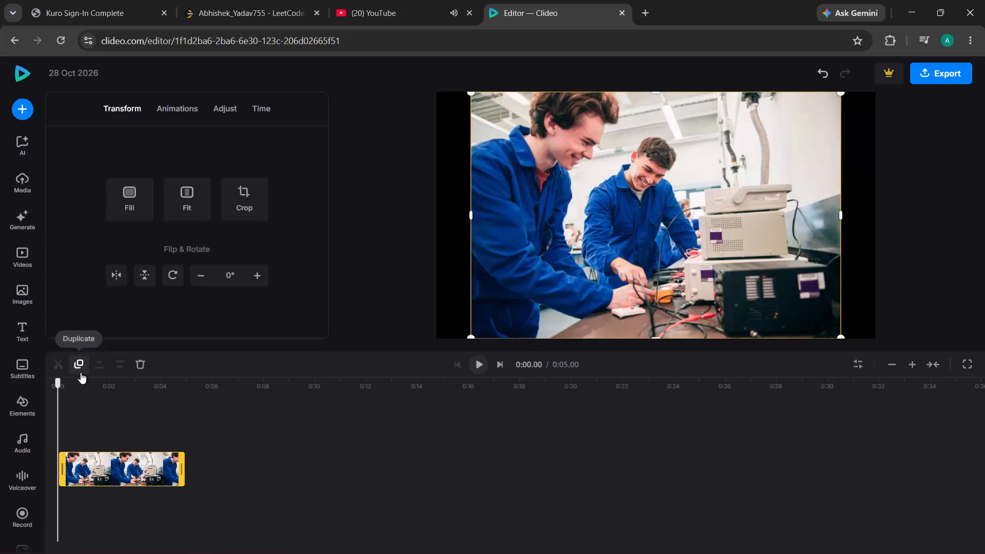
Duplicate the 5-second photo clip seven times so eight copies run back to back over 40 seconds.
click(81, 372)
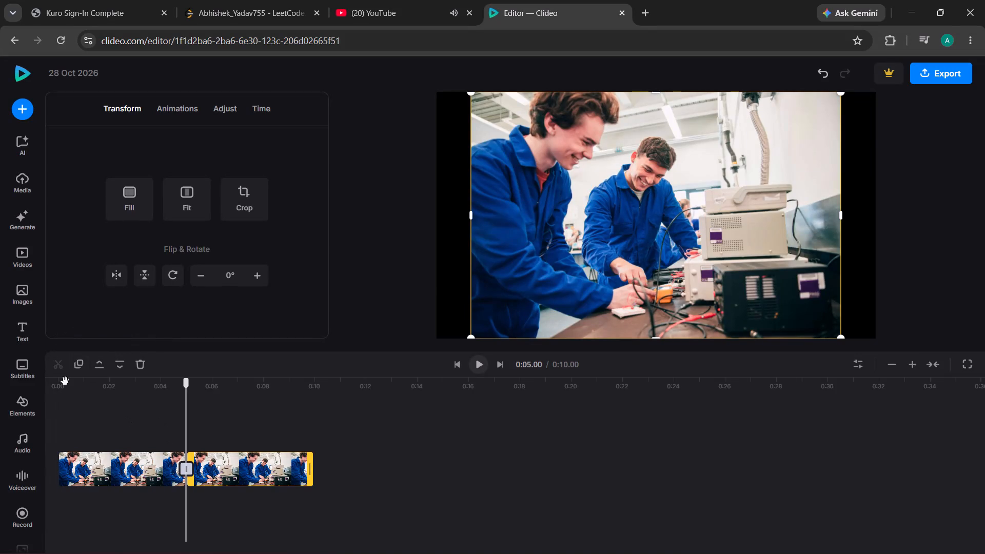
triple_click(81, 363)
triple_click(81, 363)
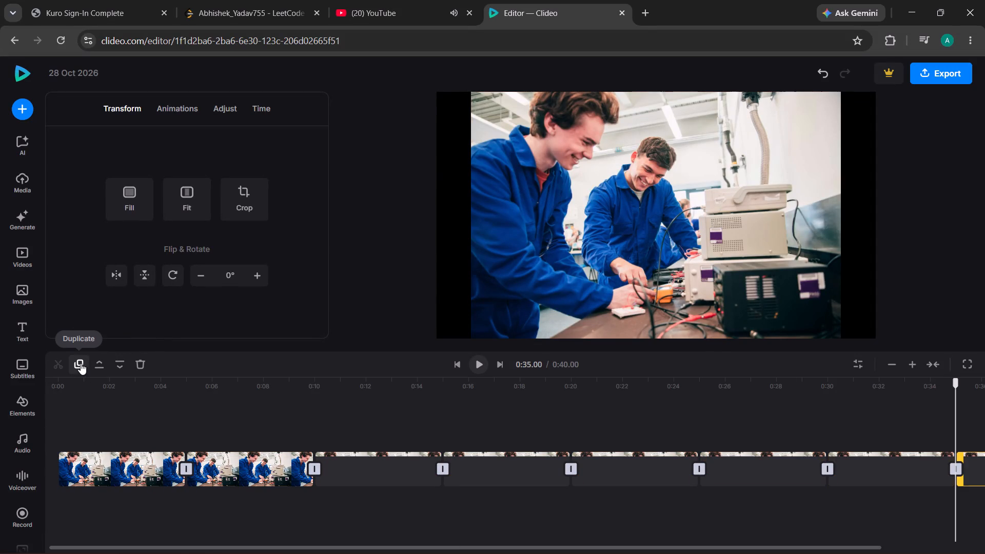
Lower the display brightness in the Windows quick settings and return to the video editor.
click(861, 548)
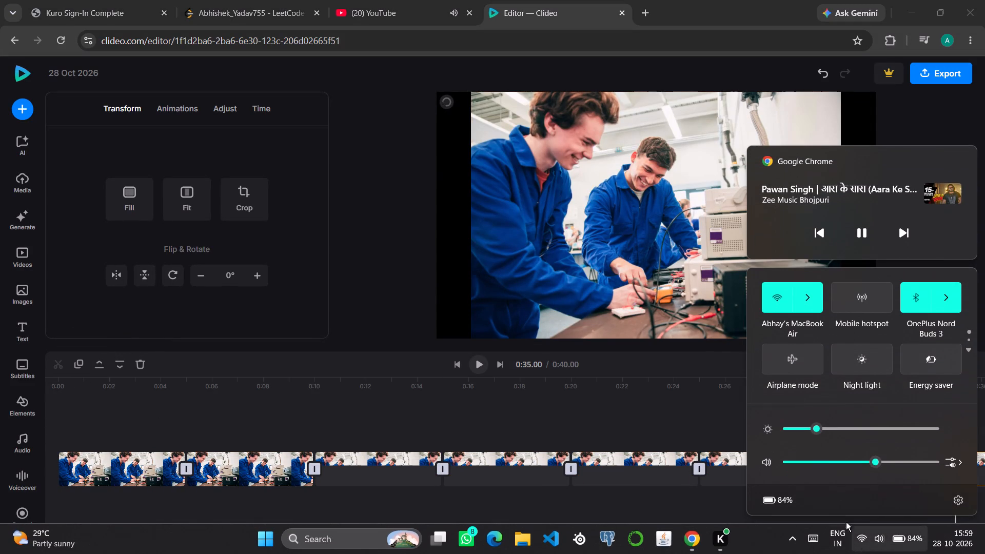
click(806, 441)
click(806, 441)
drag(806, 441, 802, 438)
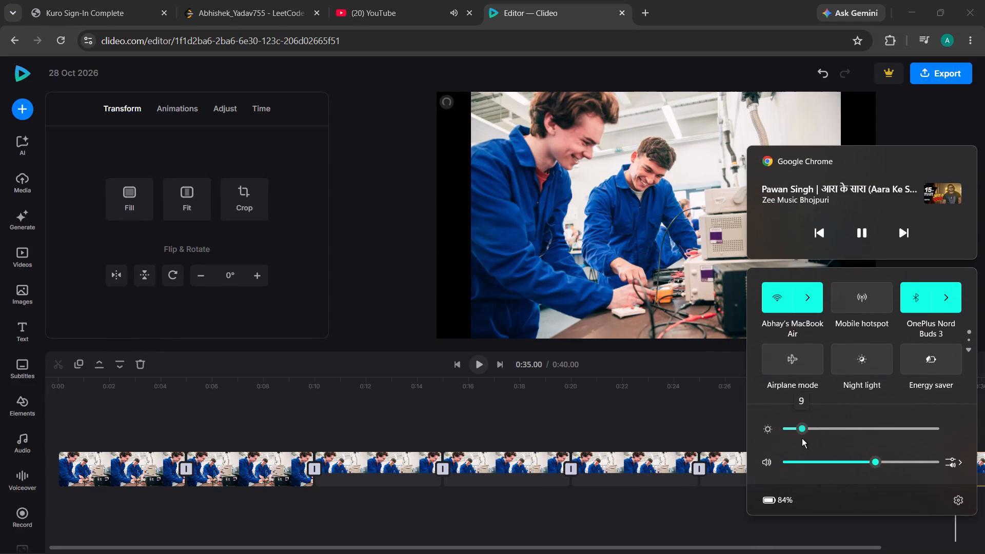
drag(802, 438, 798, 436)
click(335, 268)
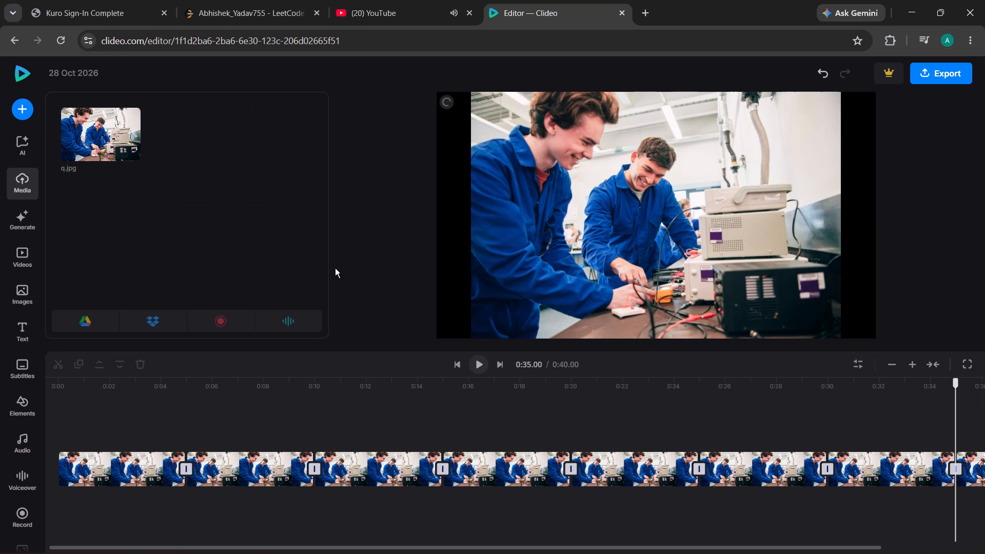
Return the playhead to the start of the timeline at 0:00.
click(74, 95)
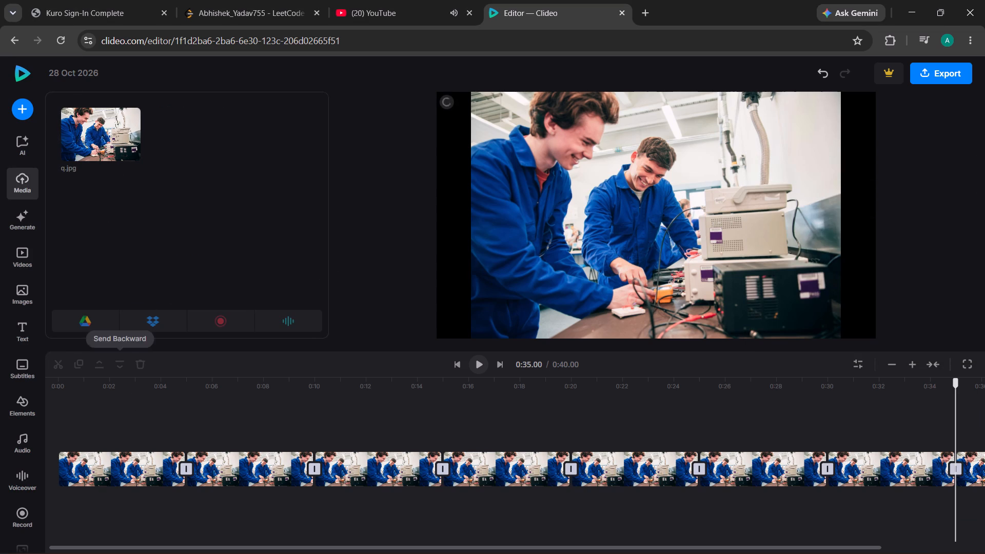
drag(129, 398, 150, 384)
click(150, 384)
drag(150, 384, 141, 383)
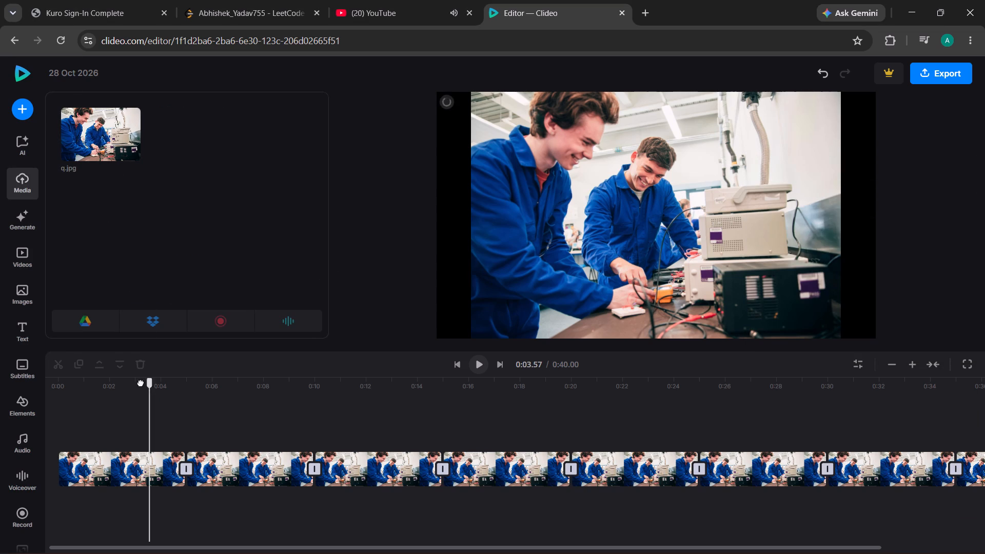
drag(141, 383, 0, 373)
Move the second photo clip onto a new track above the first clip, overlapping its end.
click(110, 465)
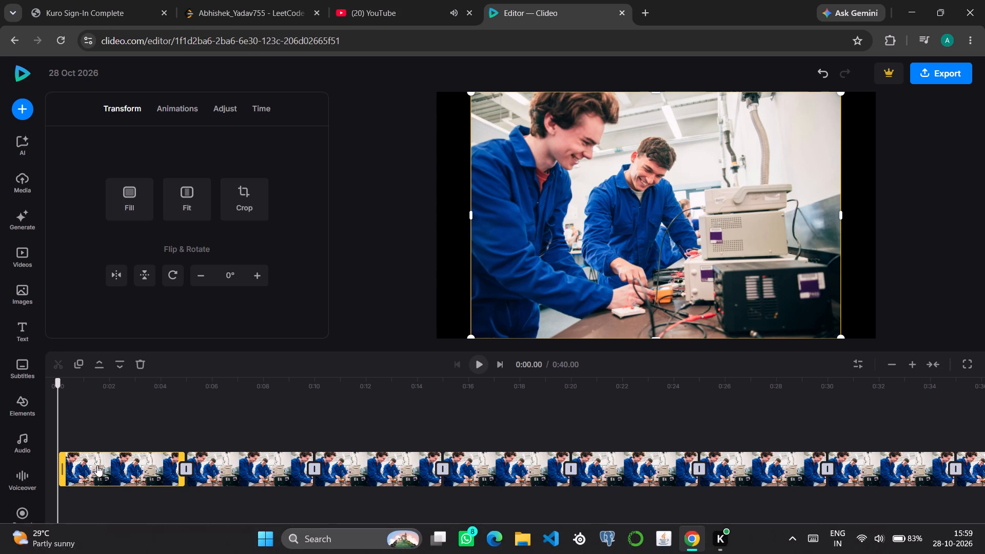
drag(238, 455, 192, 416)
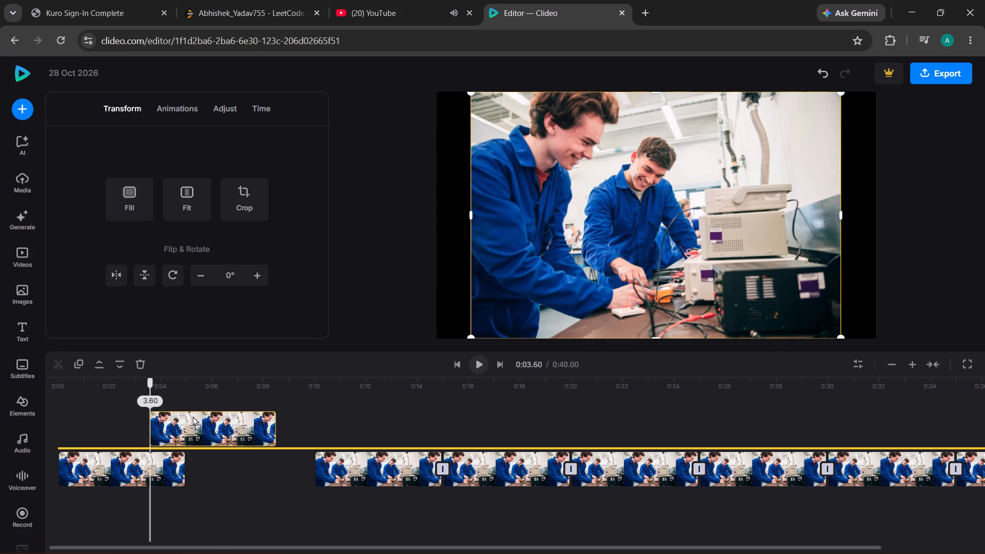
Move the clip above the main track onto its own overlay track, starting at about 0:02.37.
drag(192, 416, 170, 409)
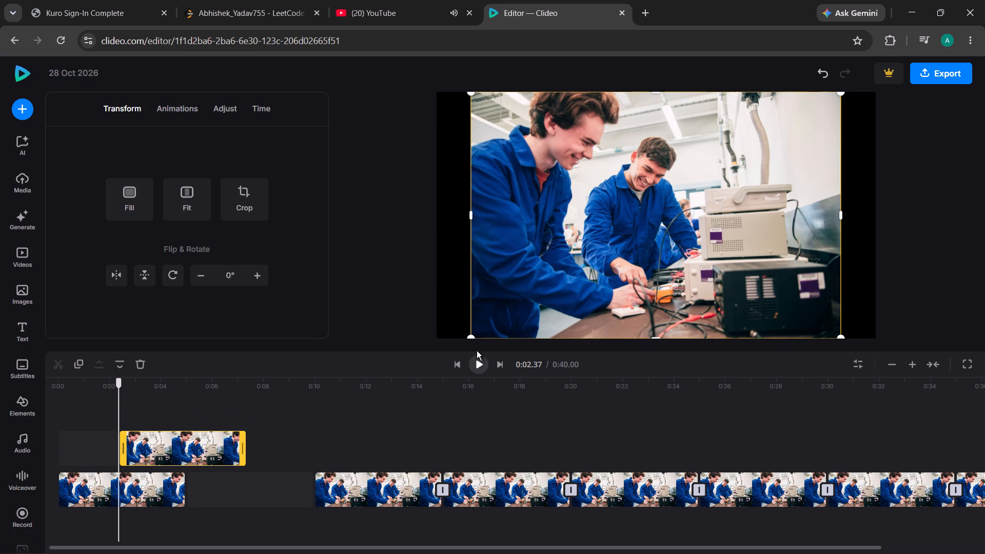
Scale down the overlay image that starts at 0:02.37 and reposition it over the upper-right part of the canvas.
drag(469, 335, 502, 324)
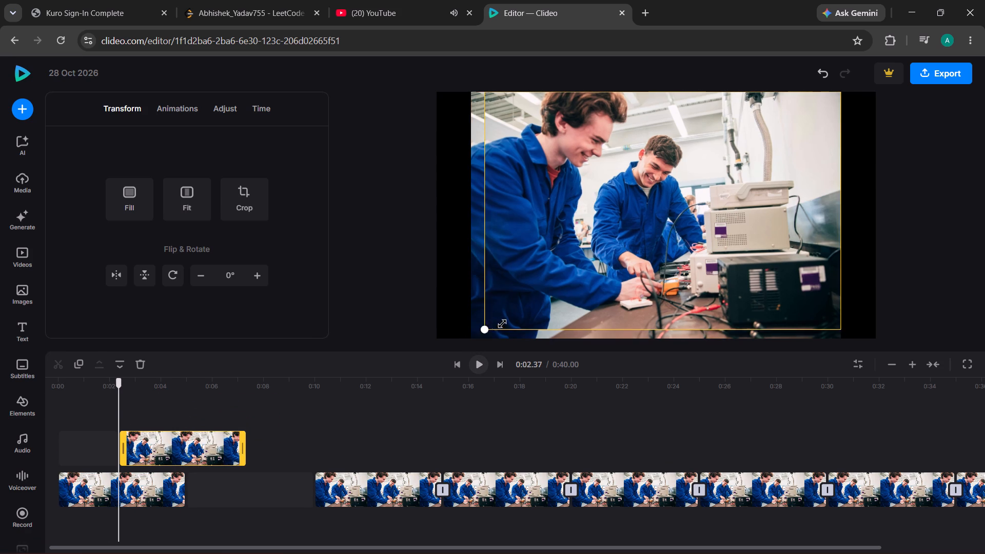
drag(502, 324, 534, 311)
drag(530, 189, 644, 201)
click(628, 311)
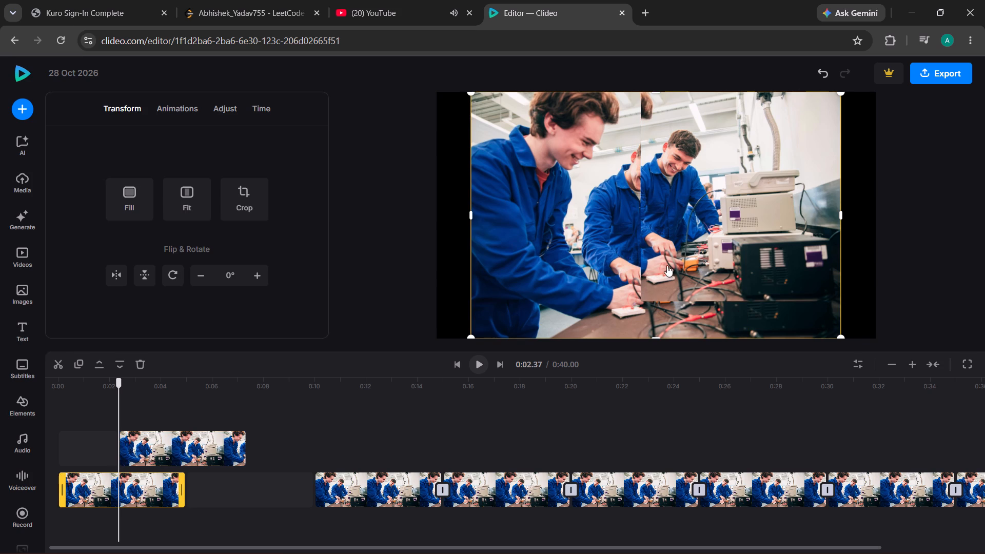
drag(673, 211, 706, 199)
click(578, 282)
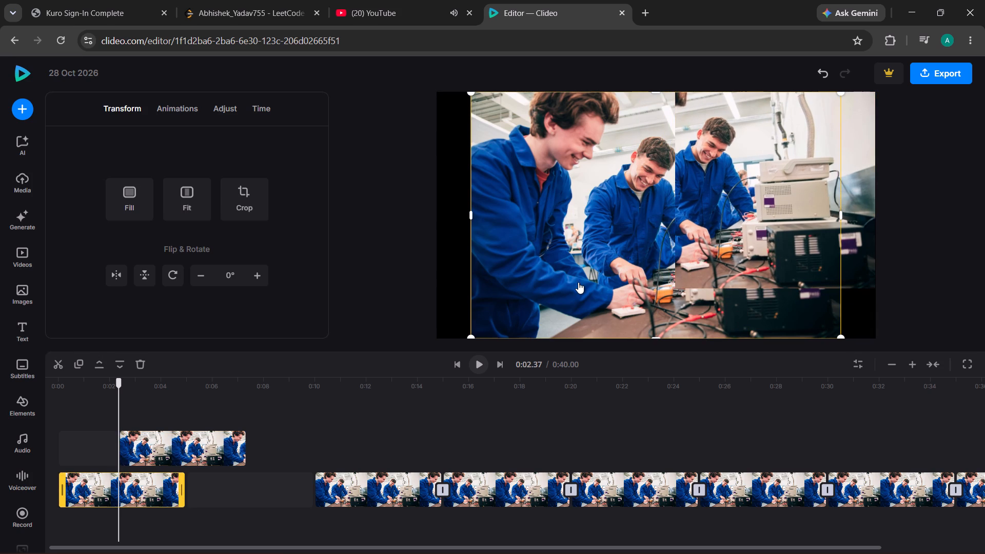
Move the clip after the main-track gap to a new top track starting at about 0:05.15, and set the playhead to 0:05.90.
click(340, 477)
drag(380, 487, 254, 408)
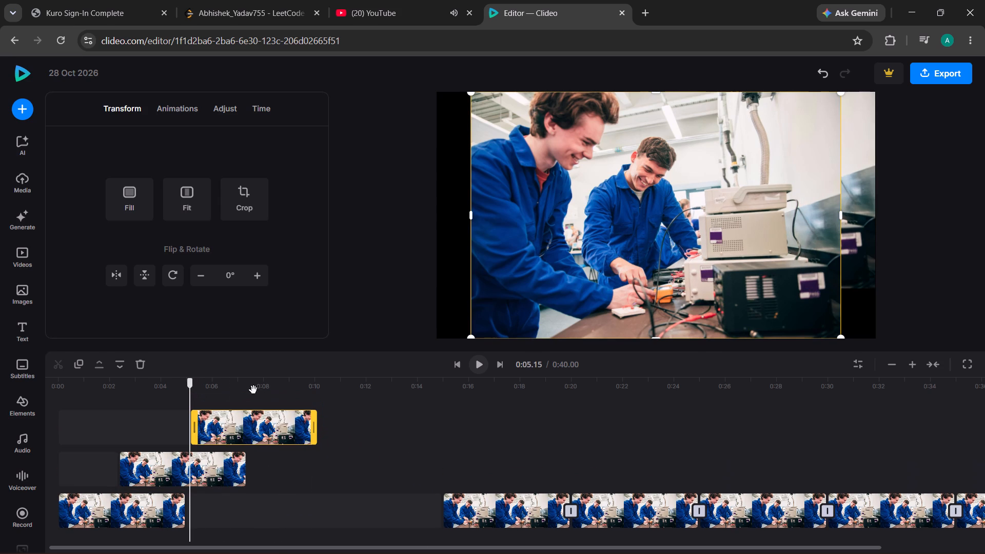
drag(192, 387, 212, 391)
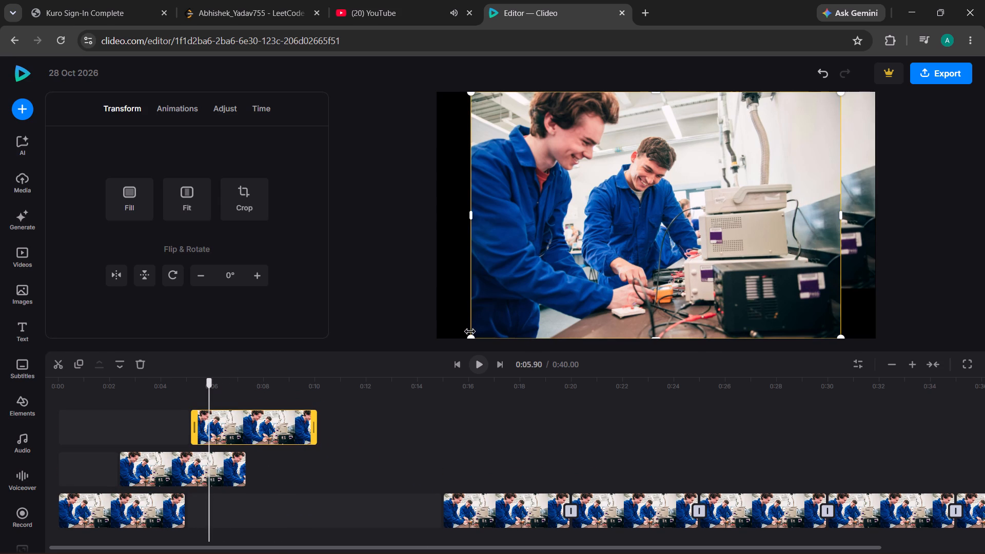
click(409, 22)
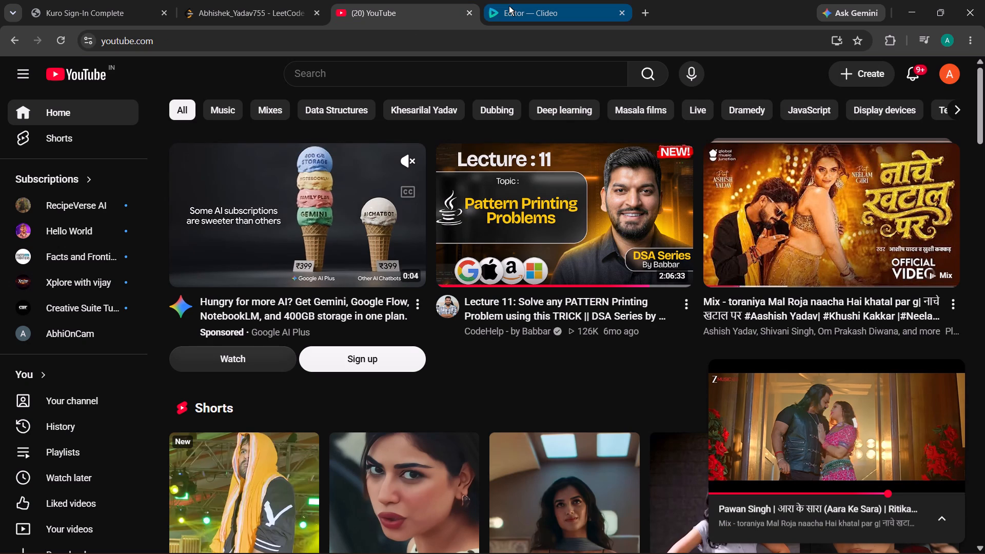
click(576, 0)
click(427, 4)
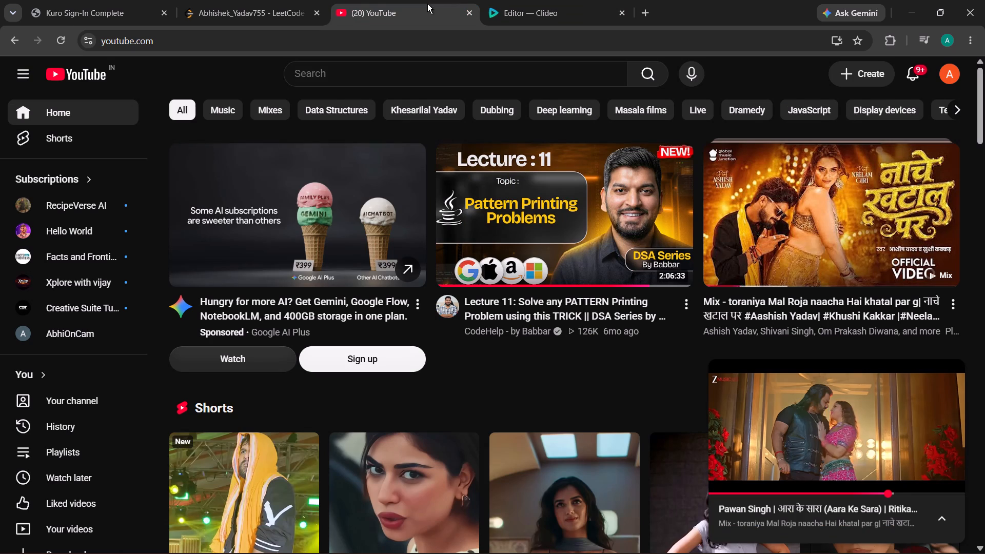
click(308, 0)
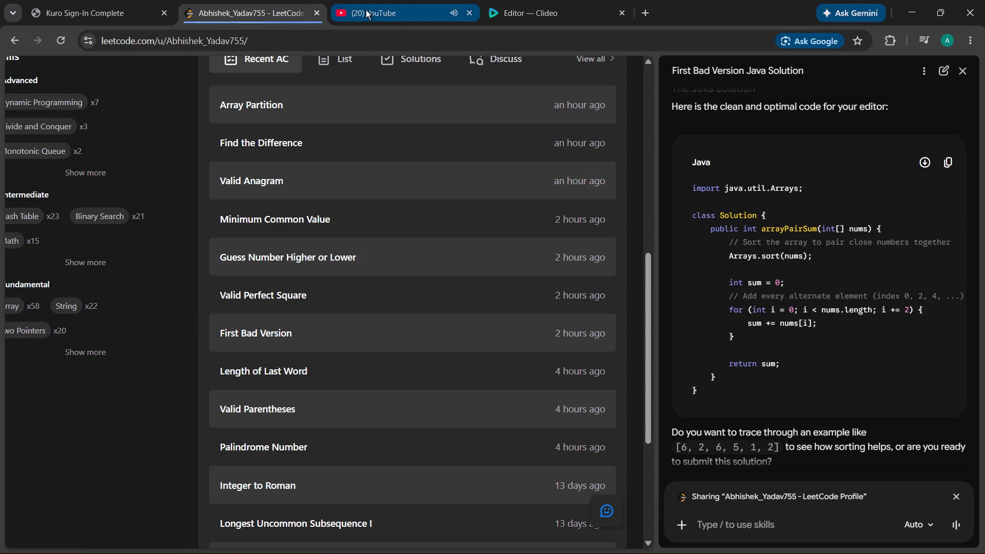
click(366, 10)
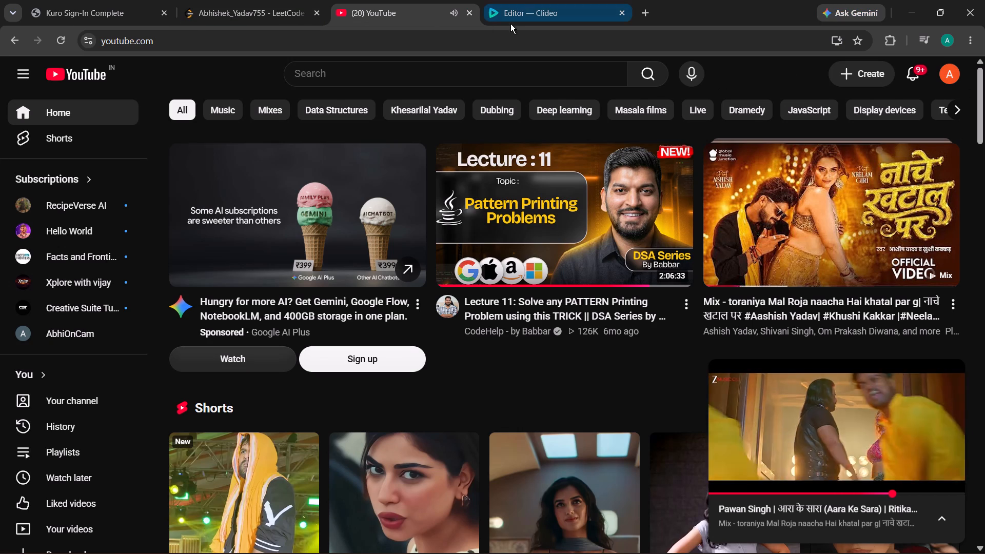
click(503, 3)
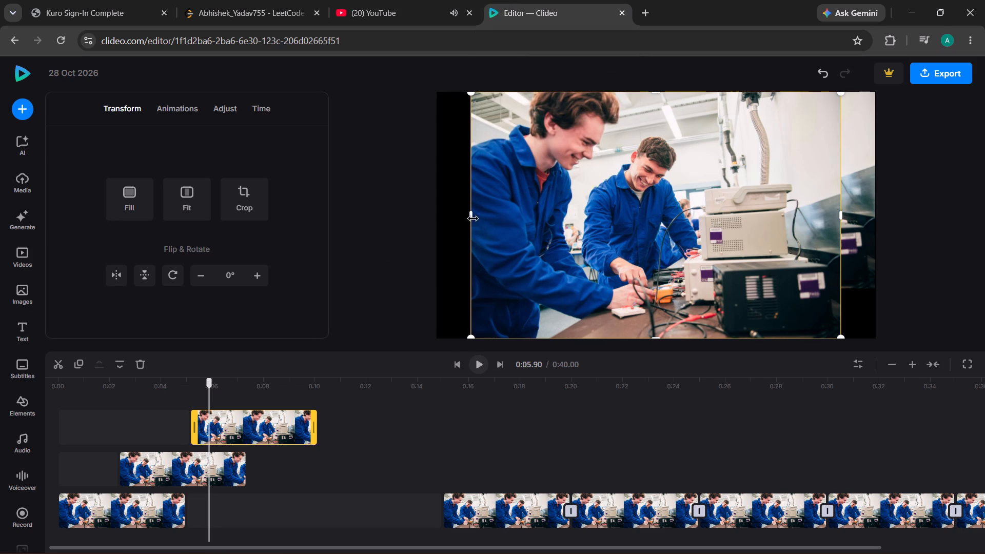
Crop the sides of the top-track image into a narrower portrait frame and place it against the canvas's left edge.
drag(472, 214, 560, 228)
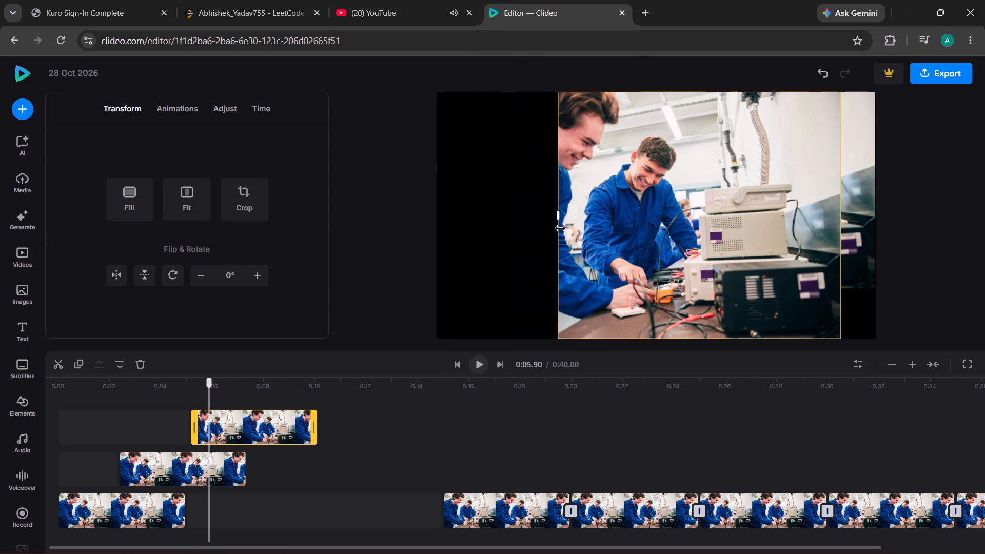
drag(560, 228, 672, 247)
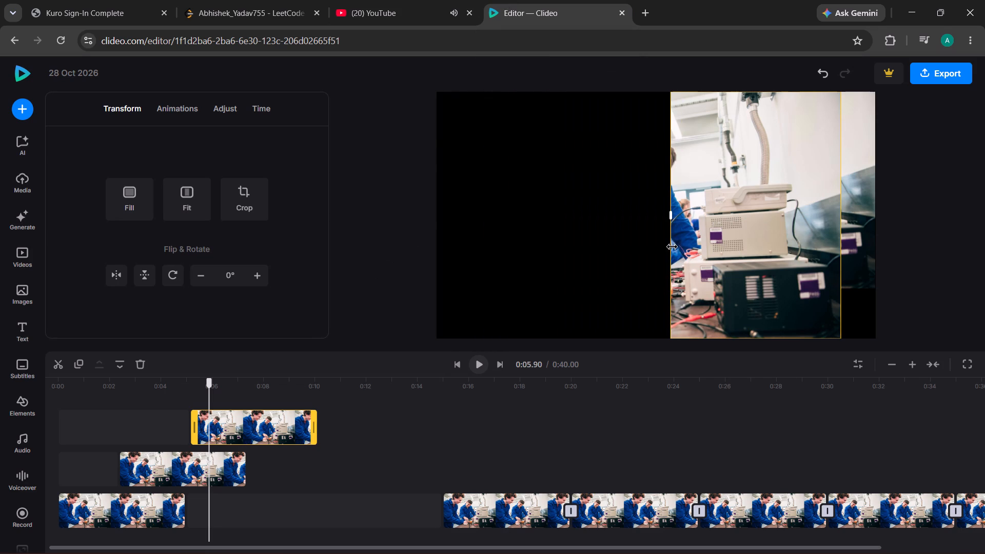
drag(672, 247, 645, 228)
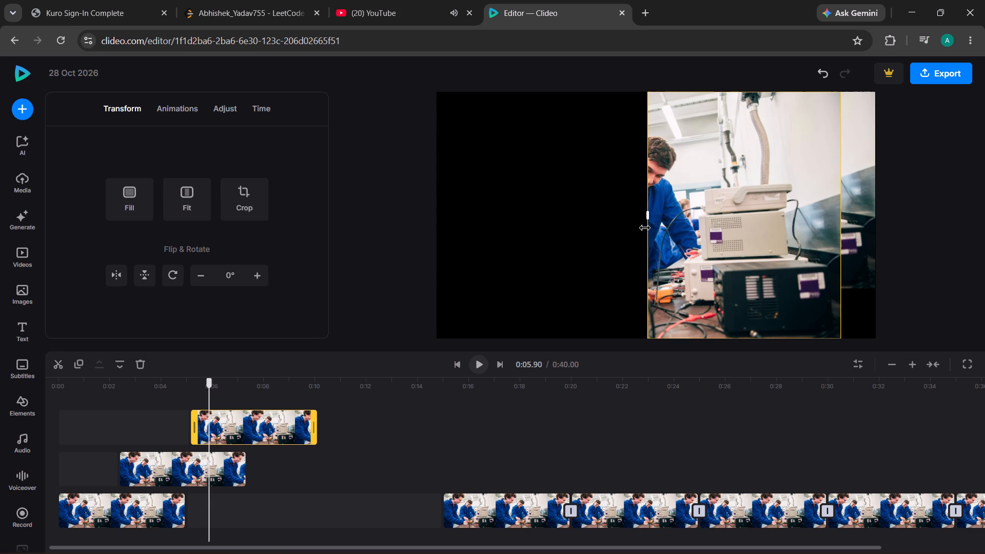
drag(645, 228, 792, 330)
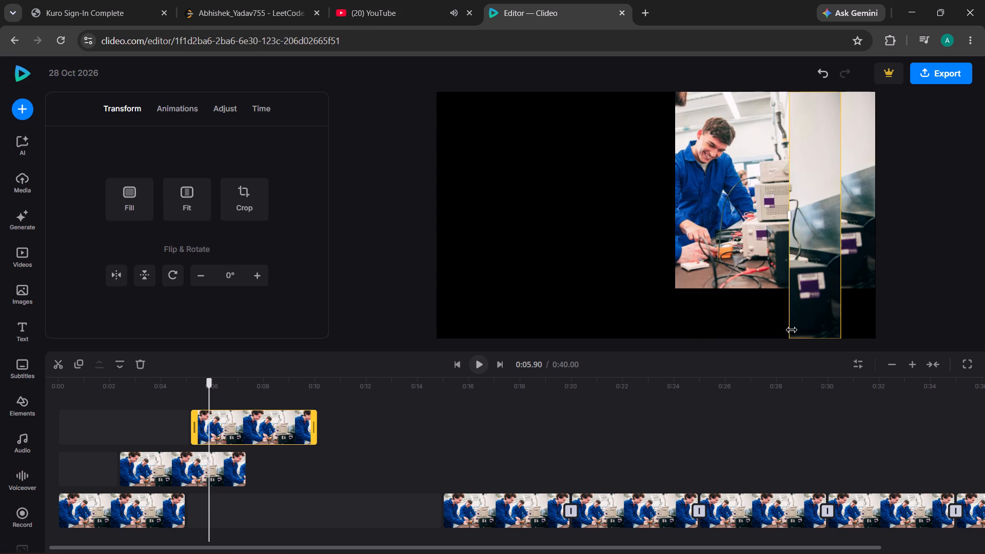
drag(792, 330, 563, 294)
drag(674, 240, 515, 243)
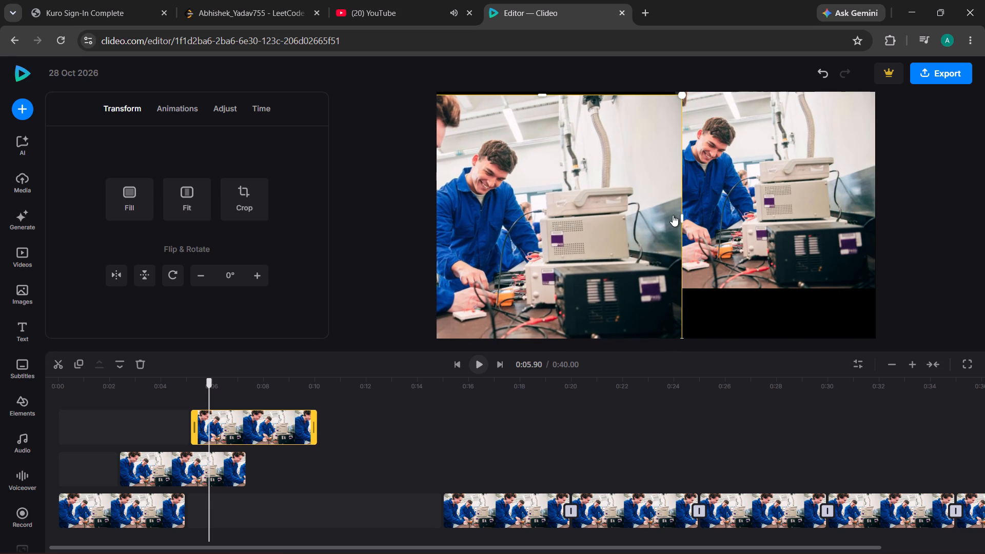
drag(680, 216, 596, 216)
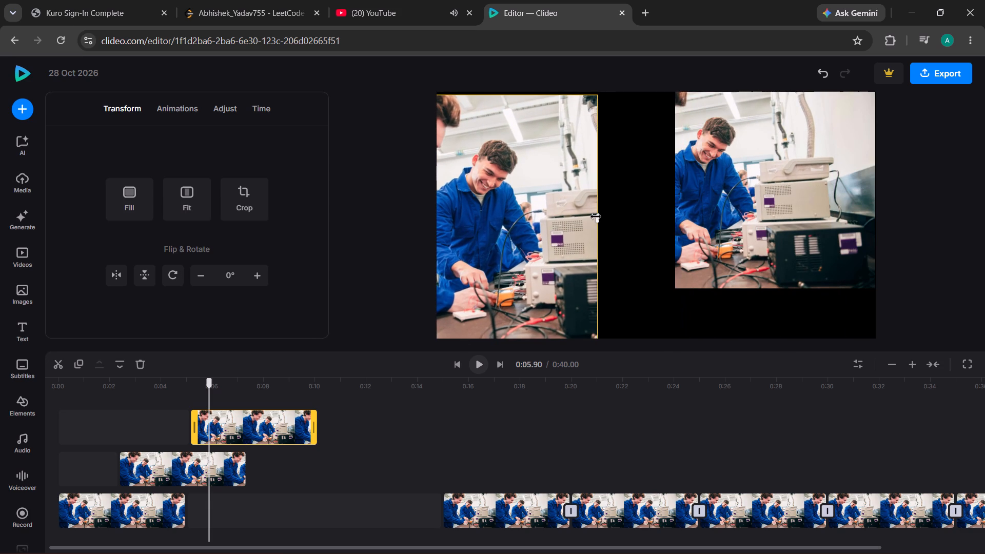
click(546, 202)
Enlarge the middle-track image to the canvas's full height and extend its left edge to meet the portrait image.
click(691, 233)
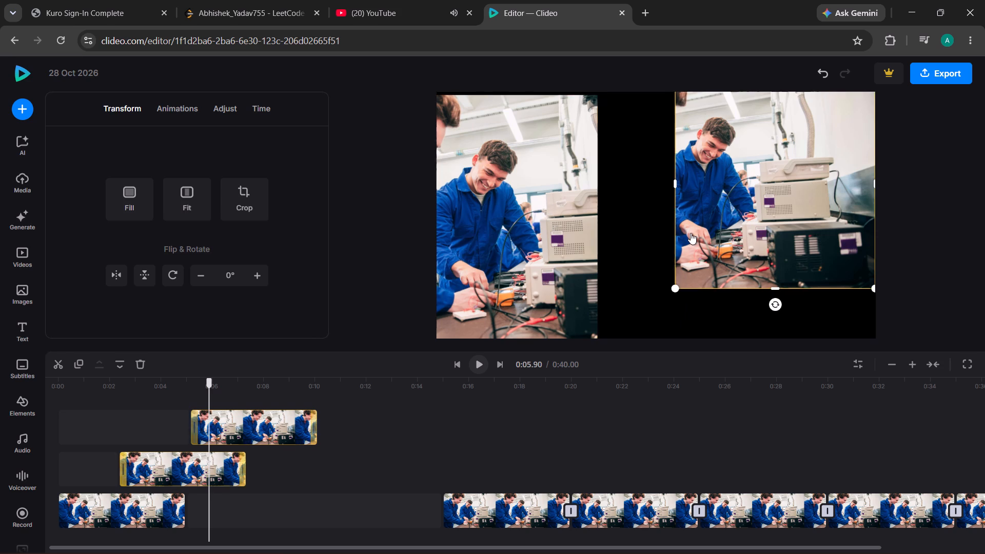
drag(727, 288, 747, 160)
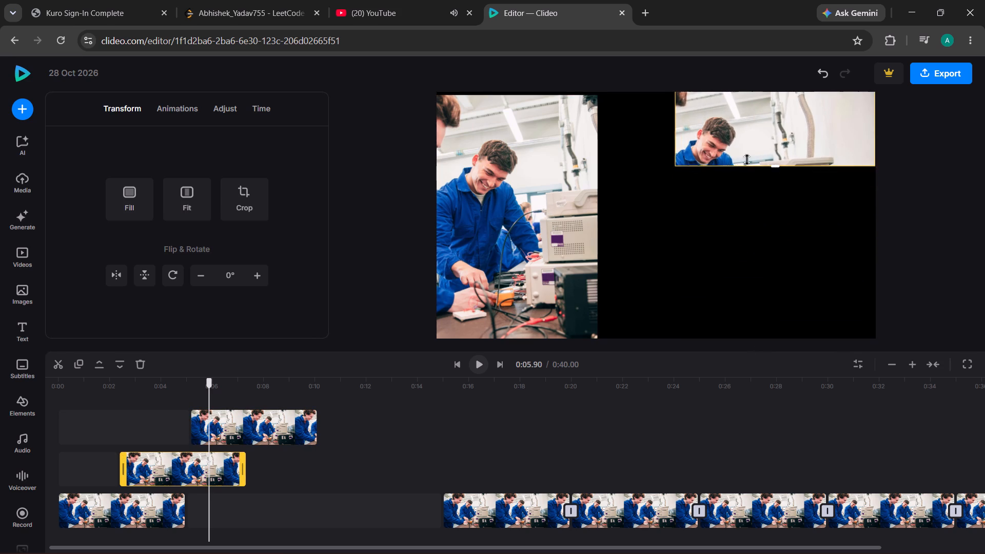
drag(747, 160, 693, 553)
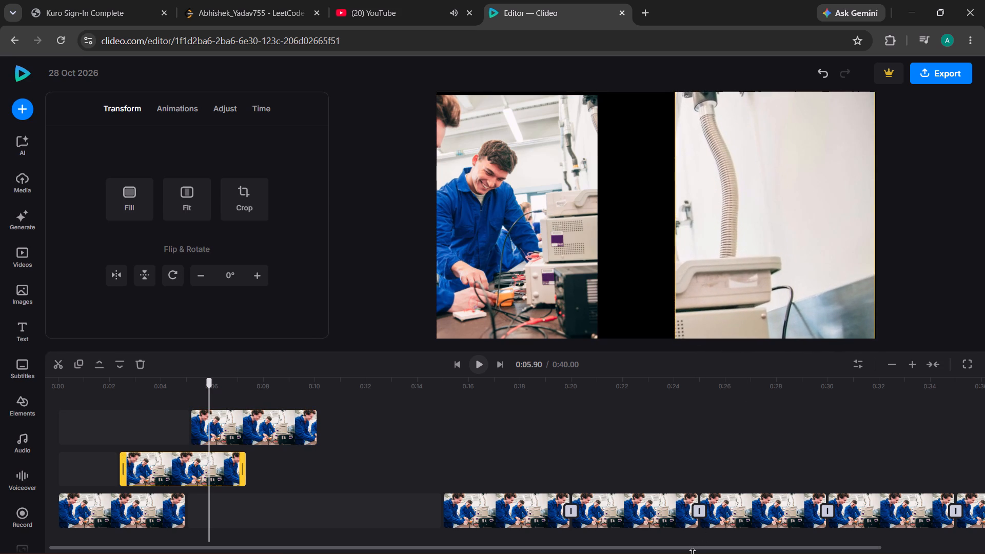
drag(693, 553, 683, 553)
drag(672, 326, 589, 304)
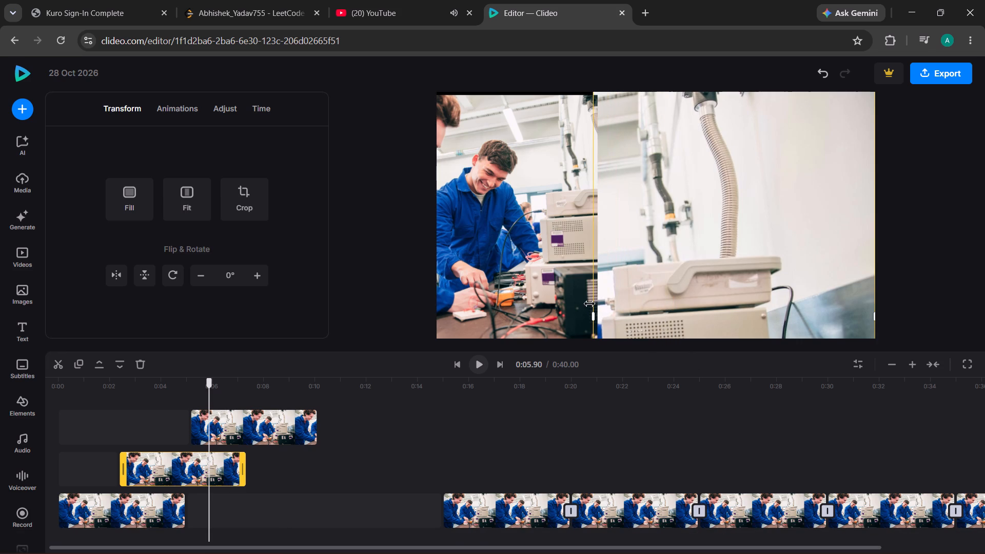
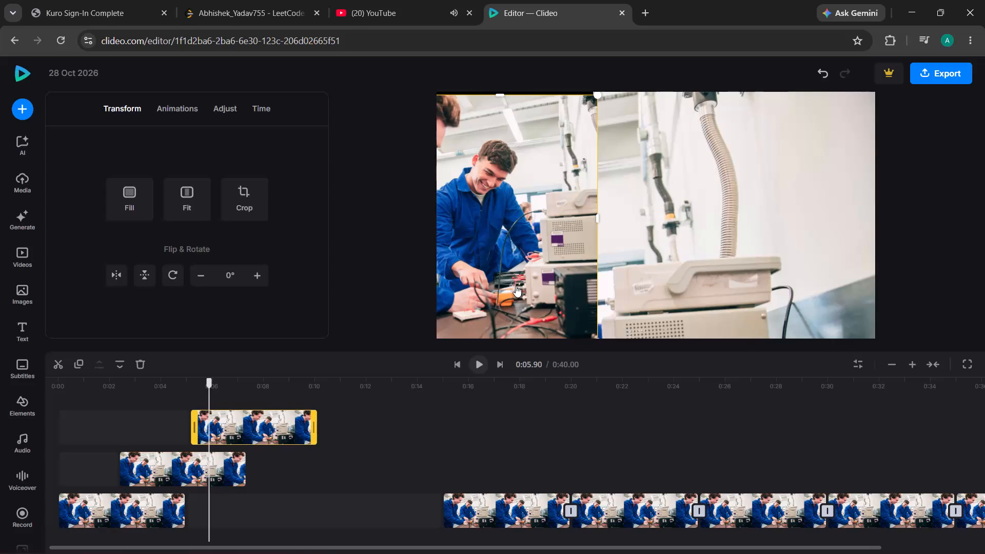
Adjust the left edge of the middle-track image underneath the portrait image, leaving it about a quarter of the way across the canvas.
click(632, 290)
drag(590, 307, 556, 298)
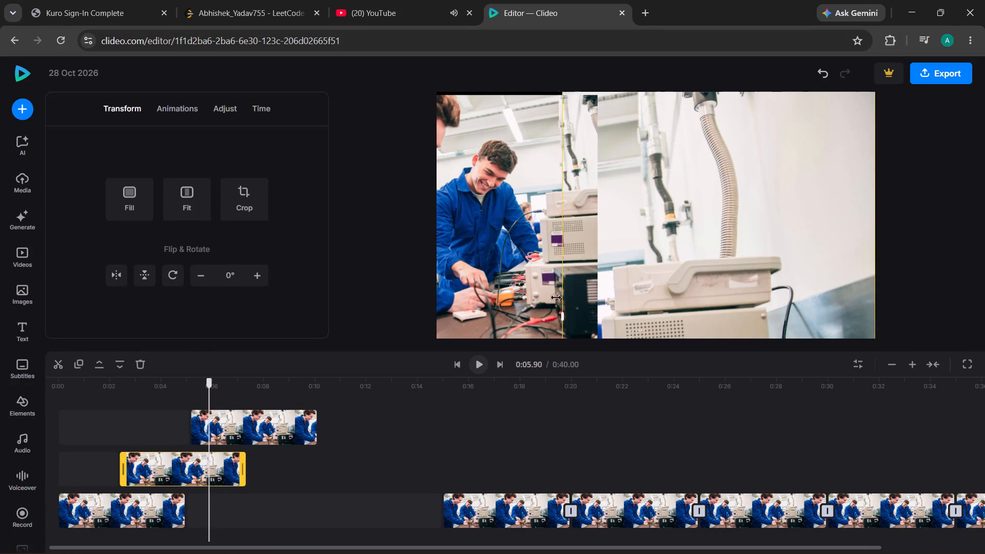
drag(556, 298, 471, 268)
drag(471, 268, 449, 268)
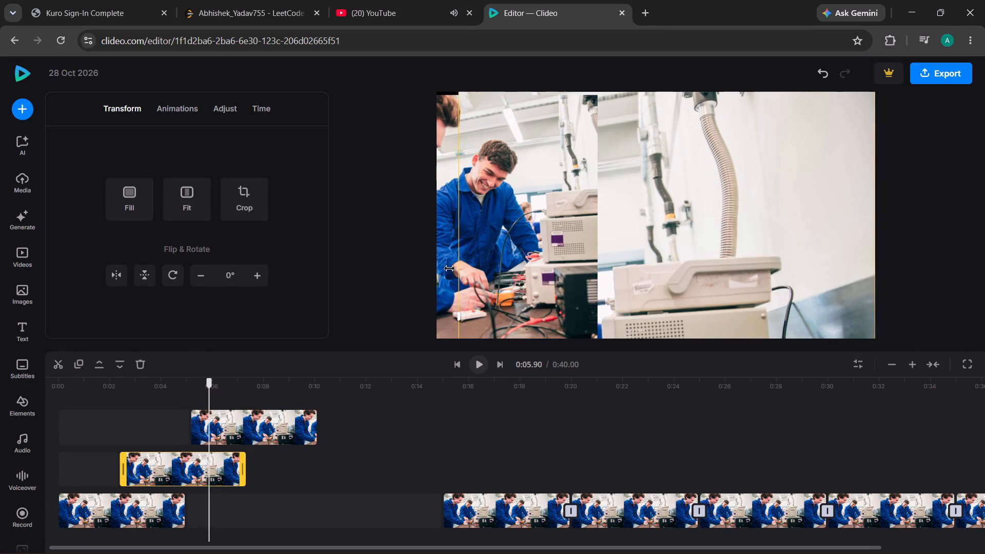
drag(449, 268, 447, 268)
drag(447, 268, 478, 283)
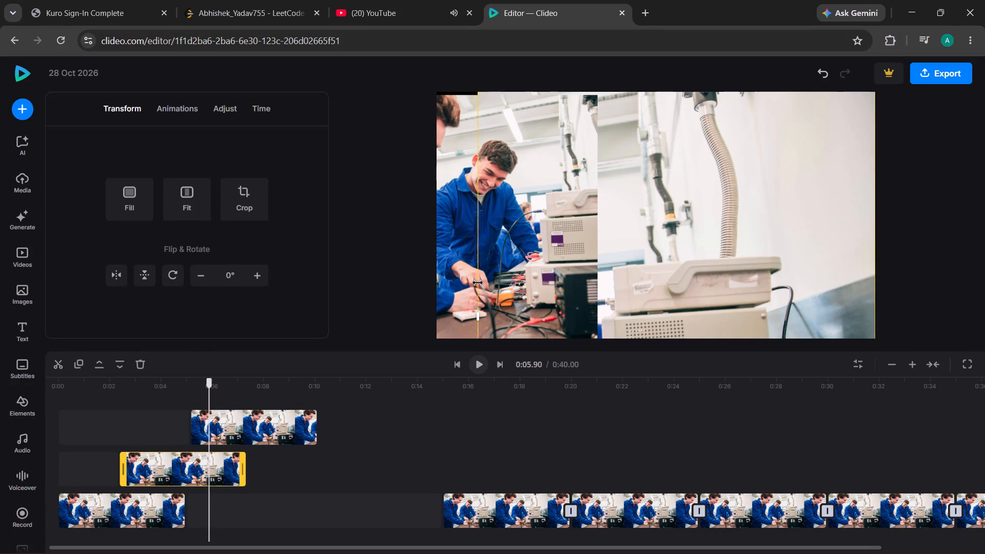
drag(478, 283, 557, 316)
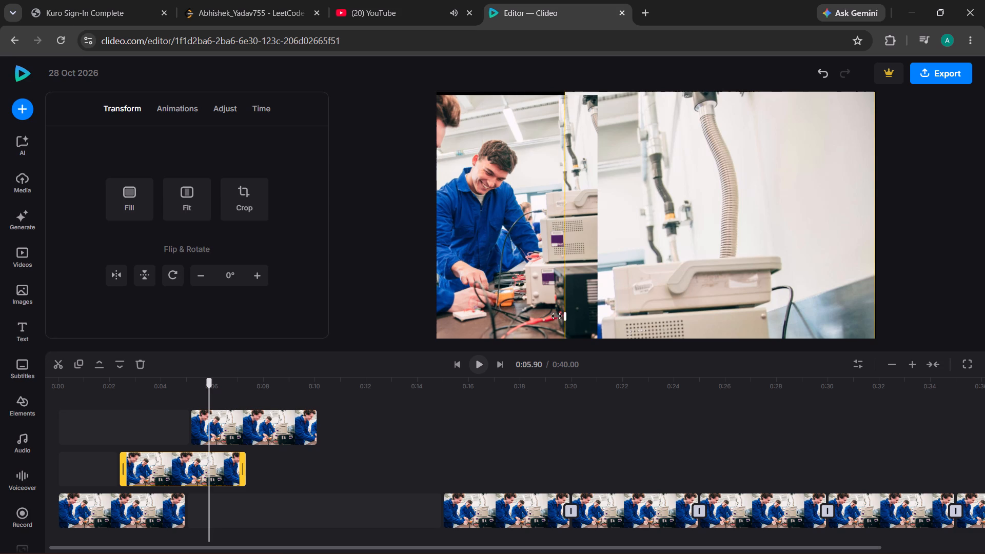
drag(557, 316, 554, 313)
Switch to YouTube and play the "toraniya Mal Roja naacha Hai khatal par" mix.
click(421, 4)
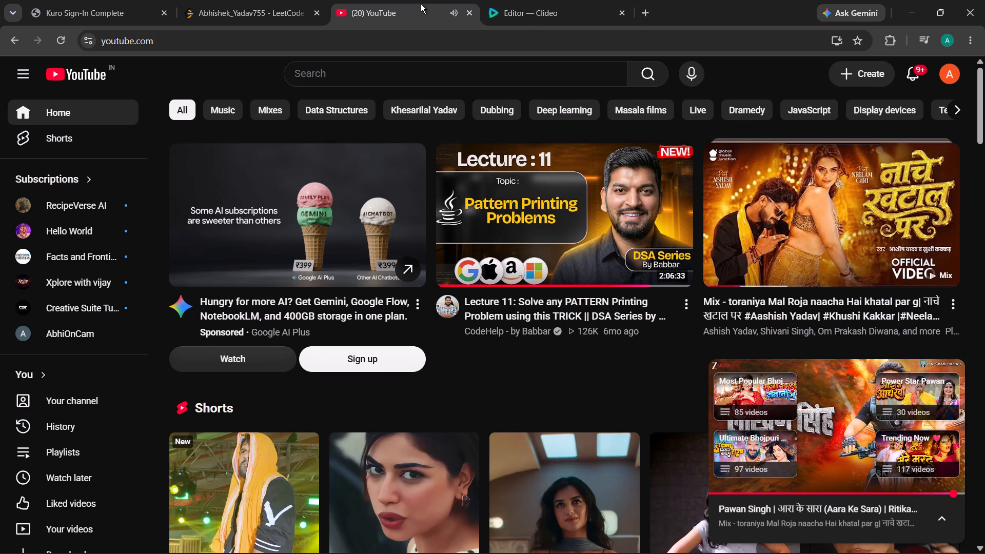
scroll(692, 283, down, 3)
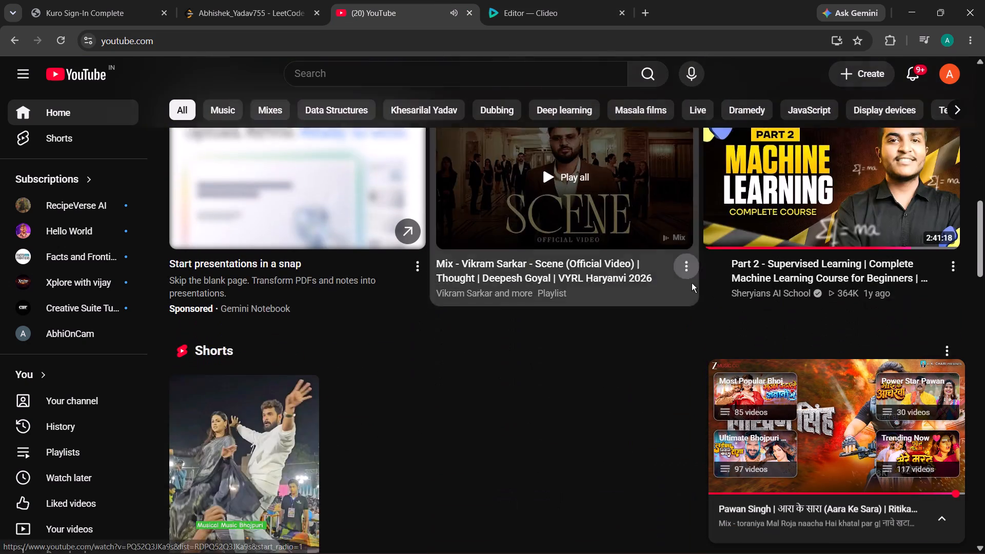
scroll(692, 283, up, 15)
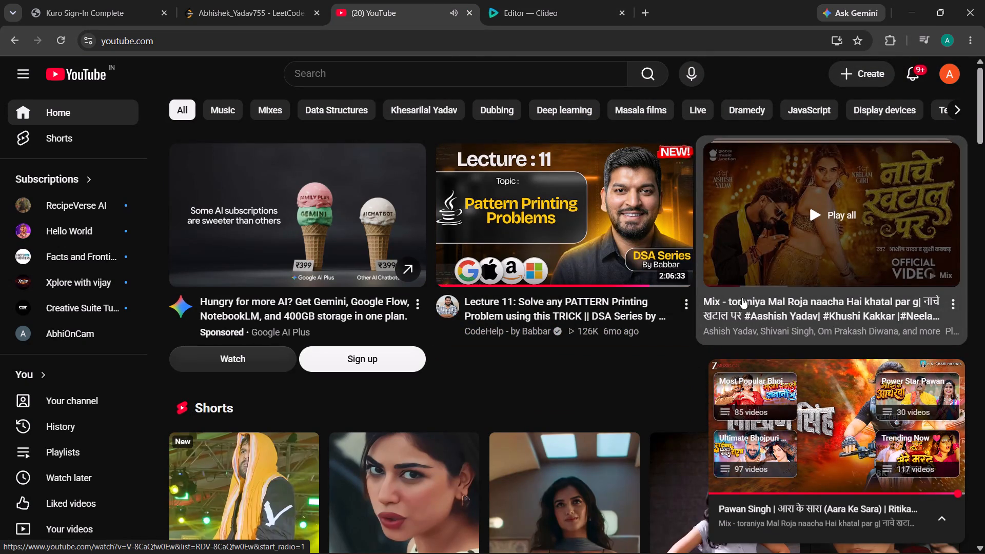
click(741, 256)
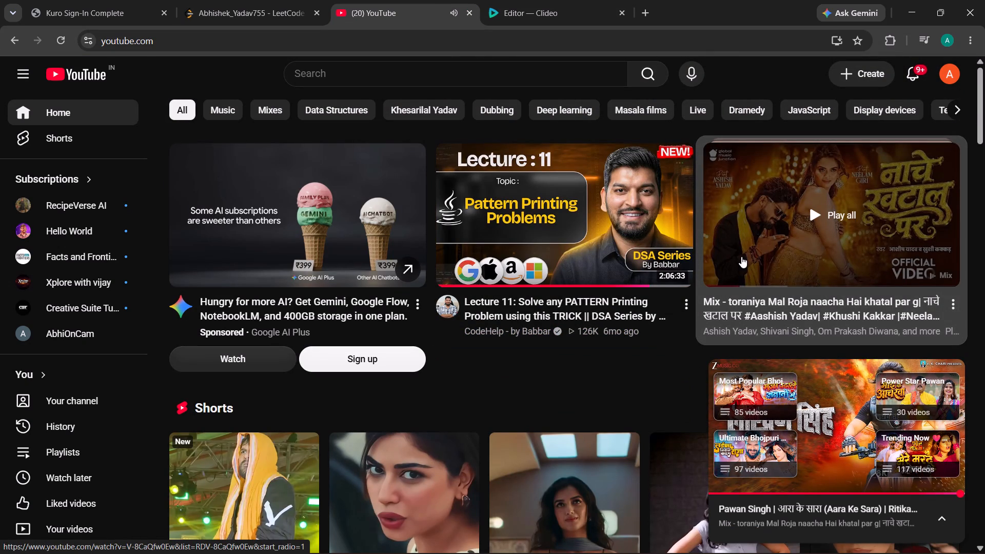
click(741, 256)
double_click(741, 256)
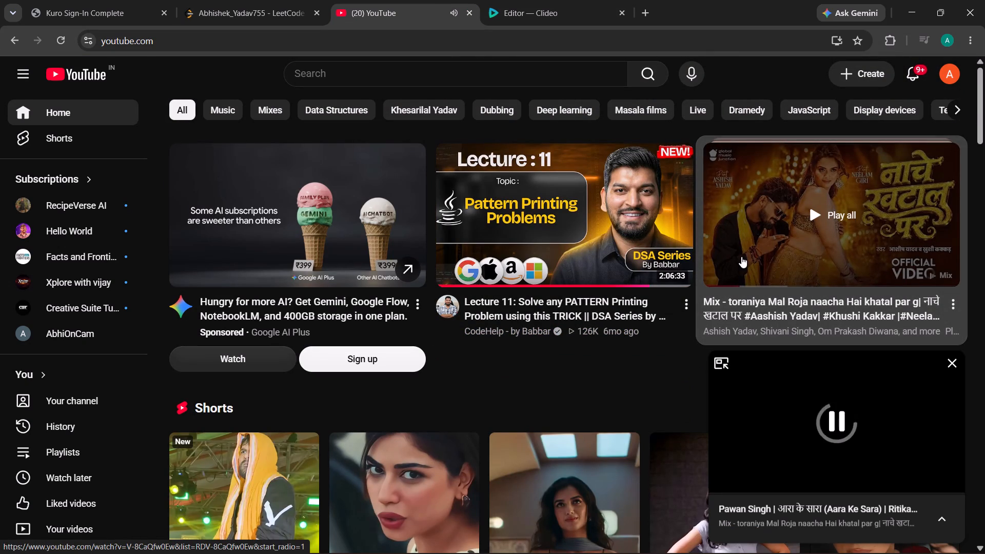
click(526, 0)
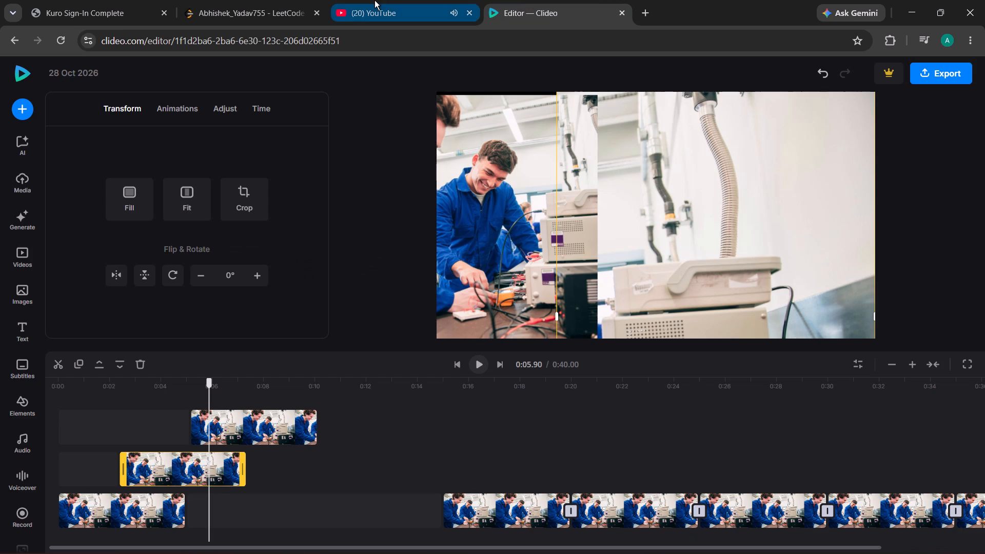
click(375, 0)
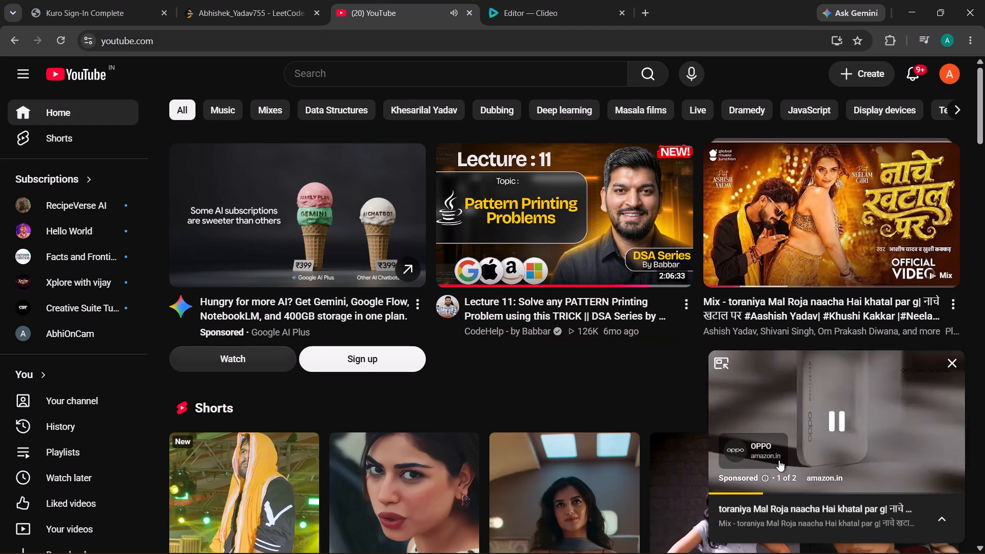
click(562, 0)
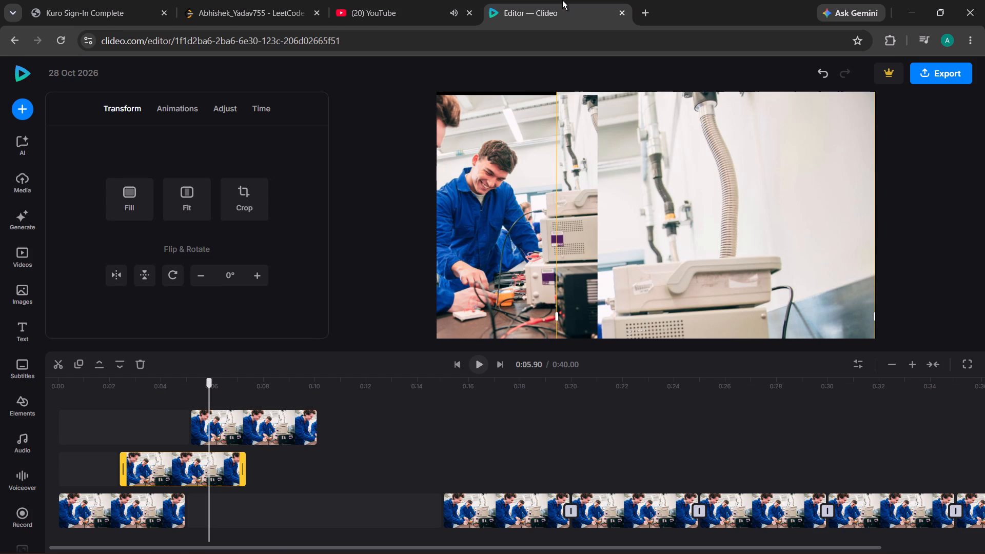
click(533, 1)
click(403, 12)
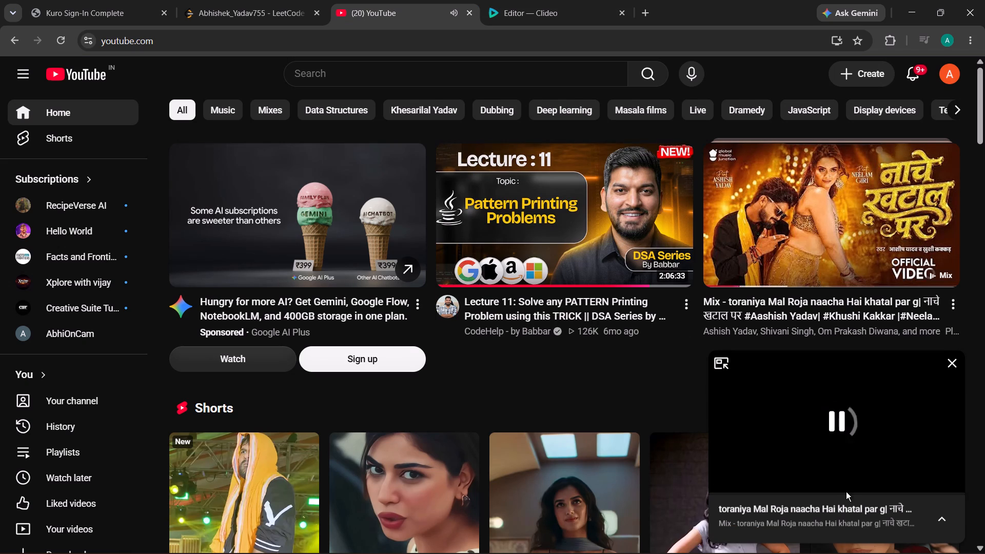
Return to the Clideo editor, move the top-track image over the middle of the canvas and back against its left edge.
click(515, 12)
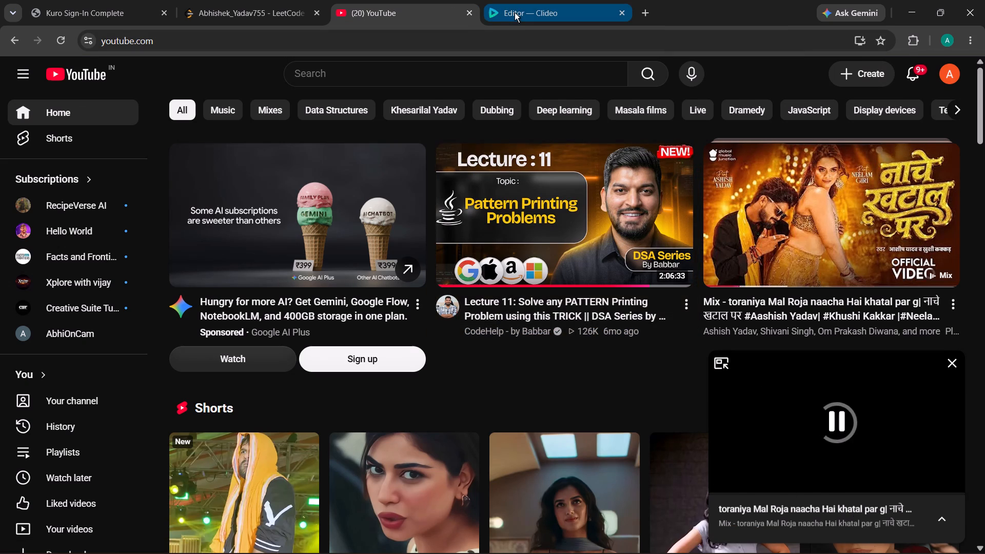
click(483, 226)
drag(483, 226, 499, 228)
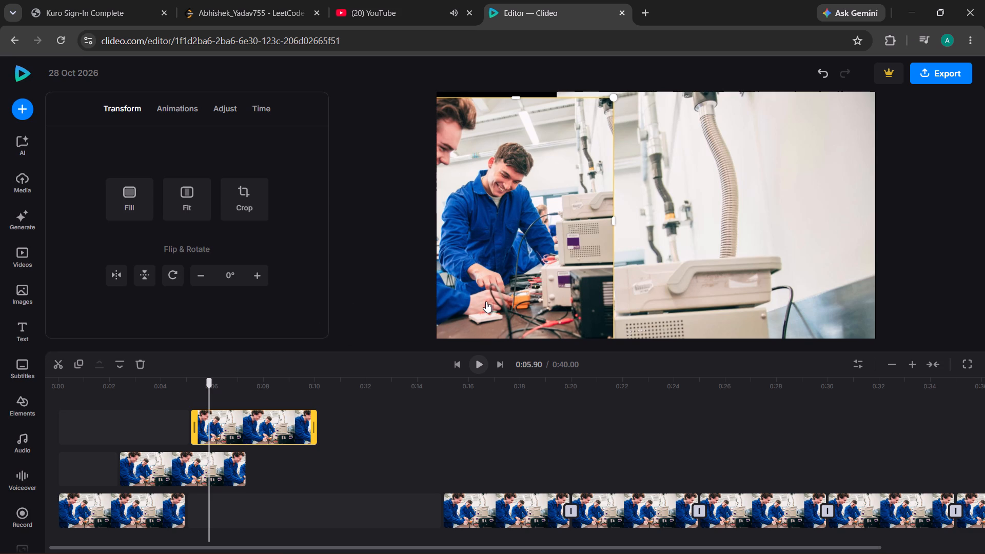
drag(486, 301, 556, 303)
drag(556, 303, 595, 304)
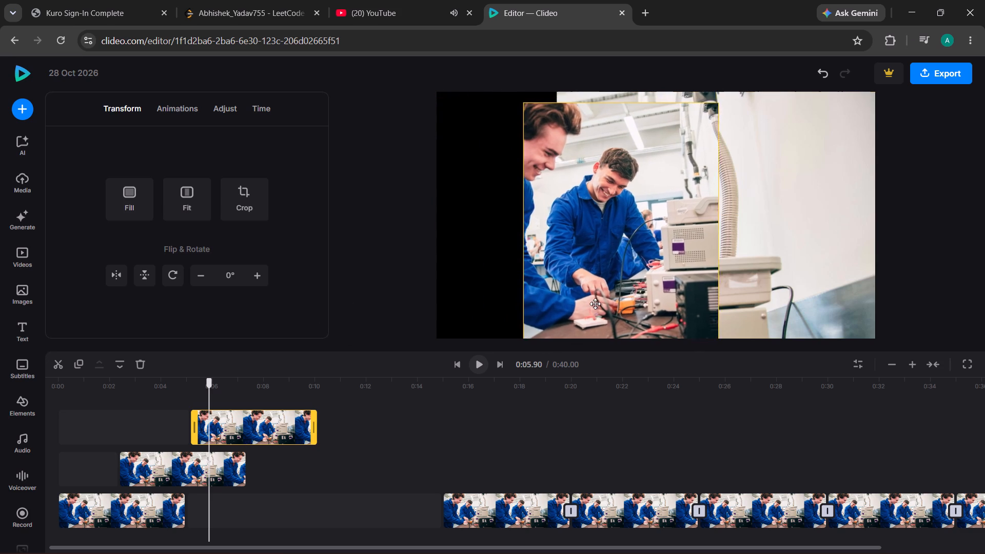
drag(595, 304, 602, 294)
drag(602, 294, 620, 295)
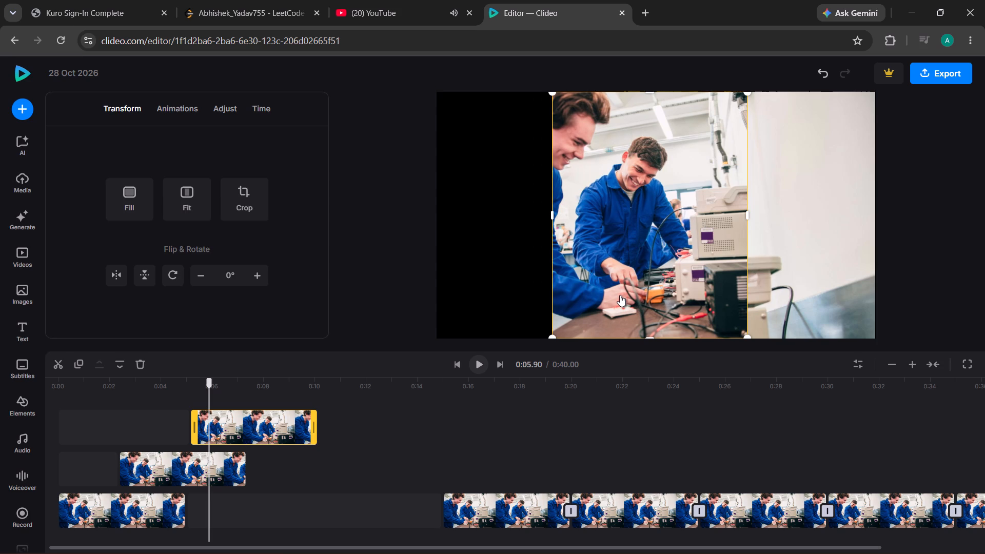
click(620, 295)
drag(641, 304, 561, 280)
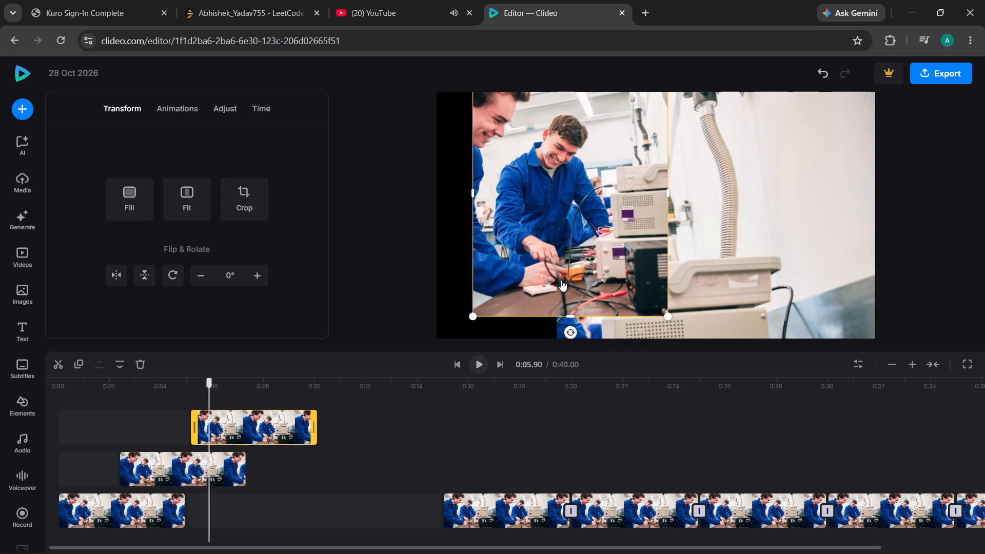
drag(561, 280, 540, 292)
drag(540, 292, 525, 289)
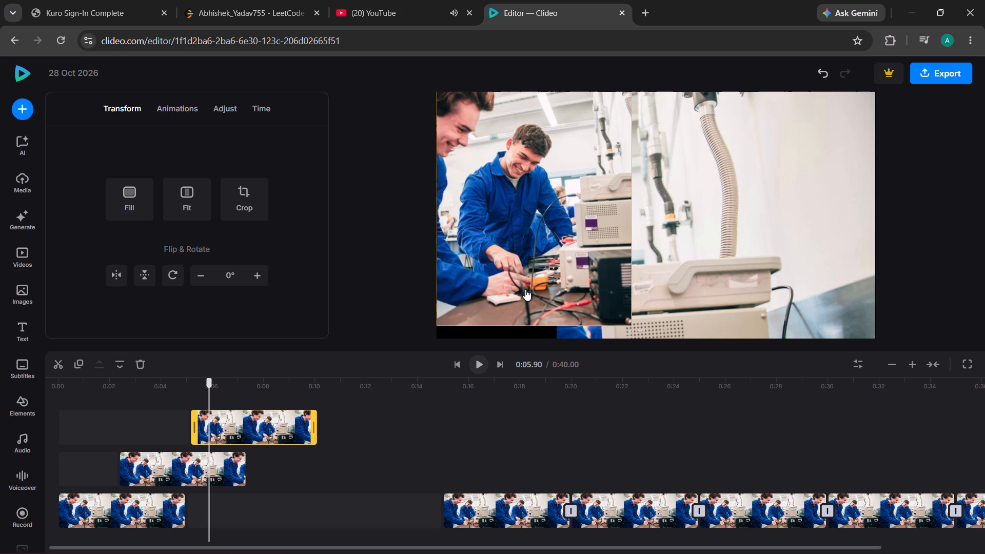
Shift the top-track picture slightly right within its crop frame, keeping the frame's size.
double_click(525, 289)
drag(525, 289, 537, 294)
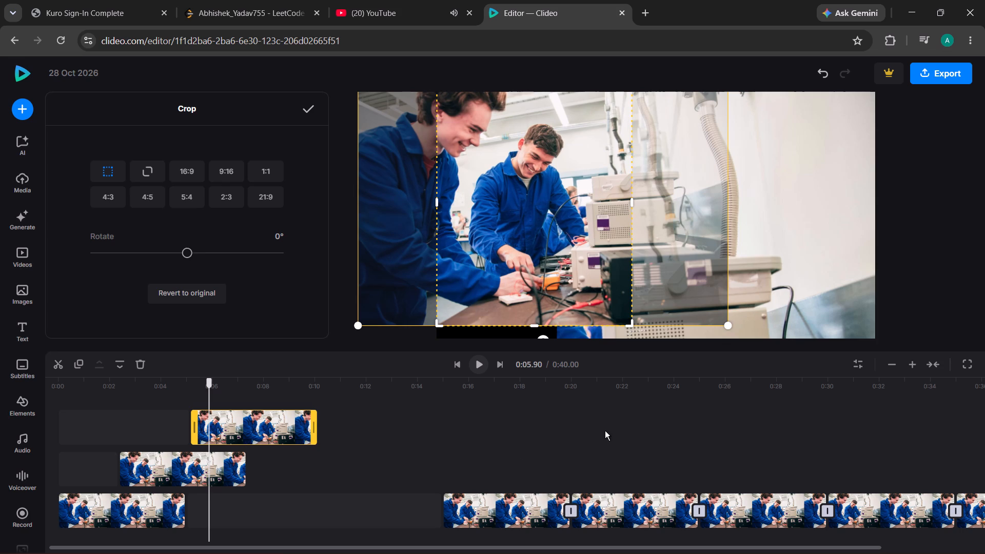
click(404, 346)
click(420, 340)
click(443, 338)
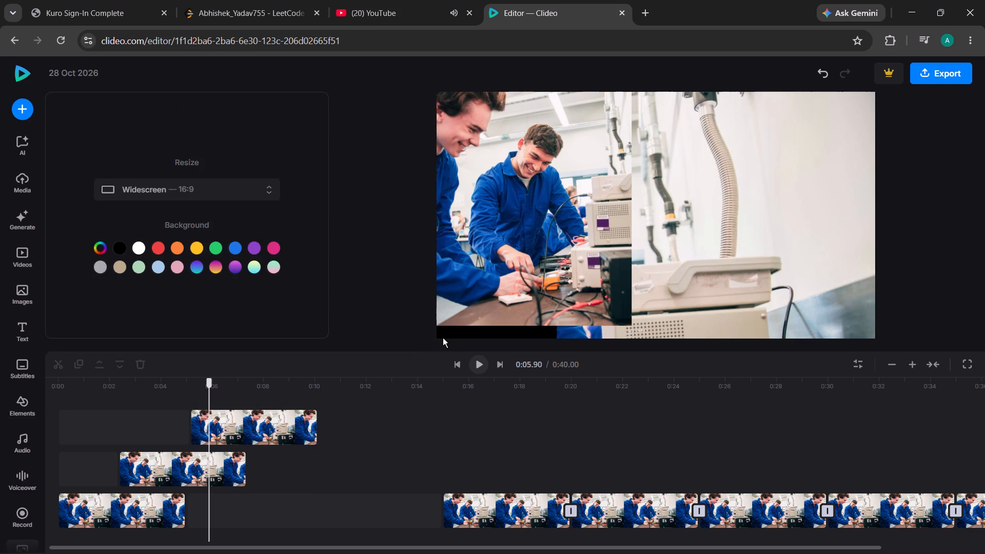
Move the top-track image slightly inward from the canvas's left edge so its left side can be resized.
click(469, 295)
drag(469, 295, 472, 302)
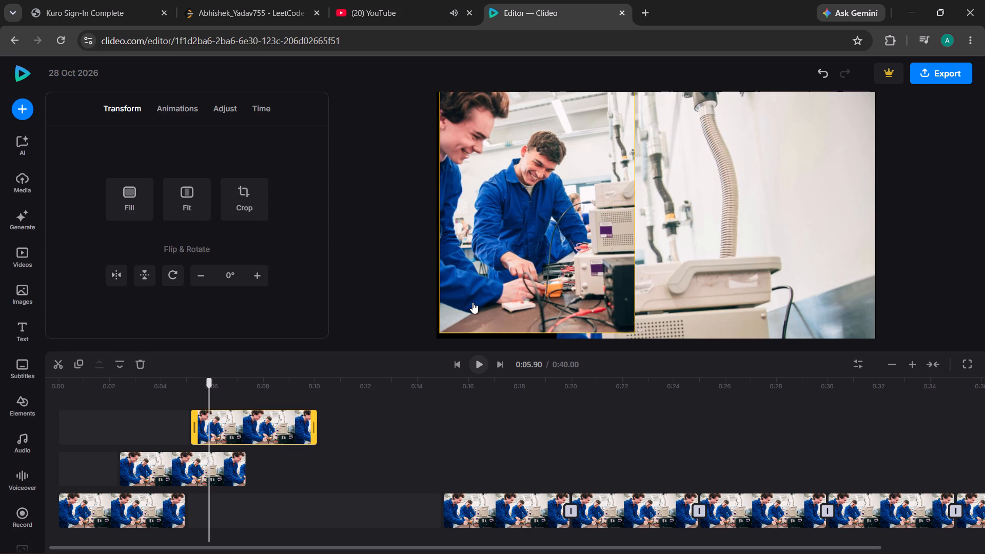
drag(472, 302, 480, 314)
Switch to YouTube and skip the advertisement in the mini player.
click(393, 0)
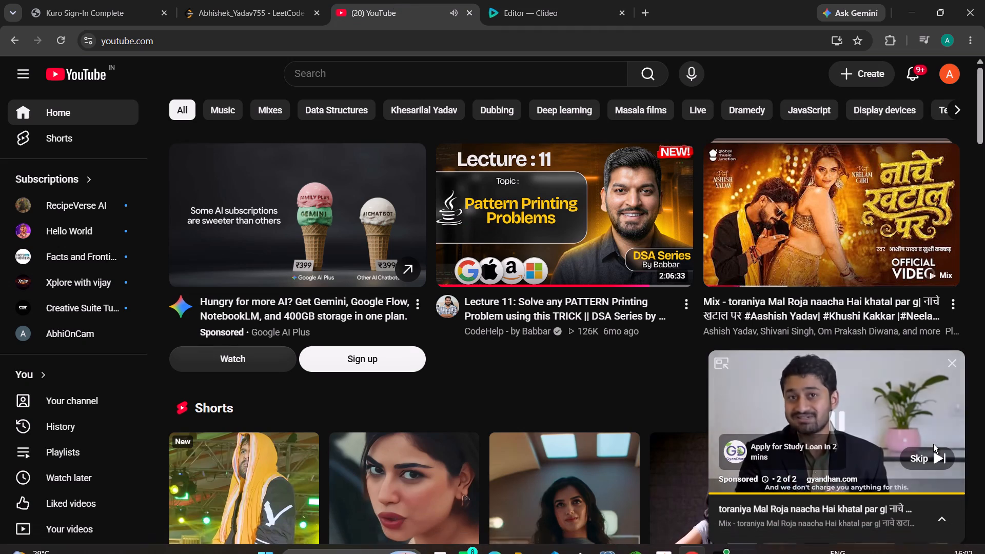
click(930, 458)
Return to the Clideo editor and trim the left side of the top-track image to make a narrower portrait frame.
click(564, 0)
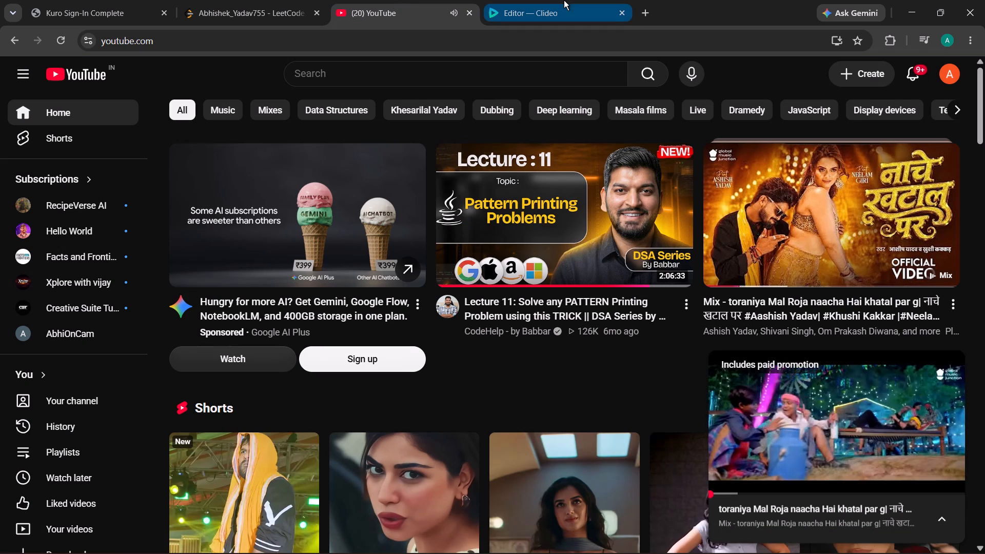
drag(448, 159, 522, 191)
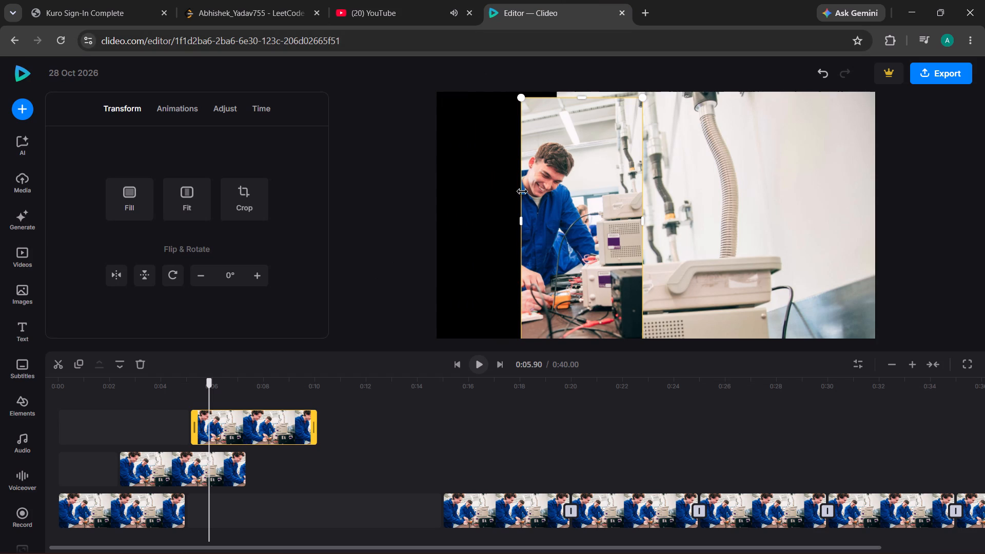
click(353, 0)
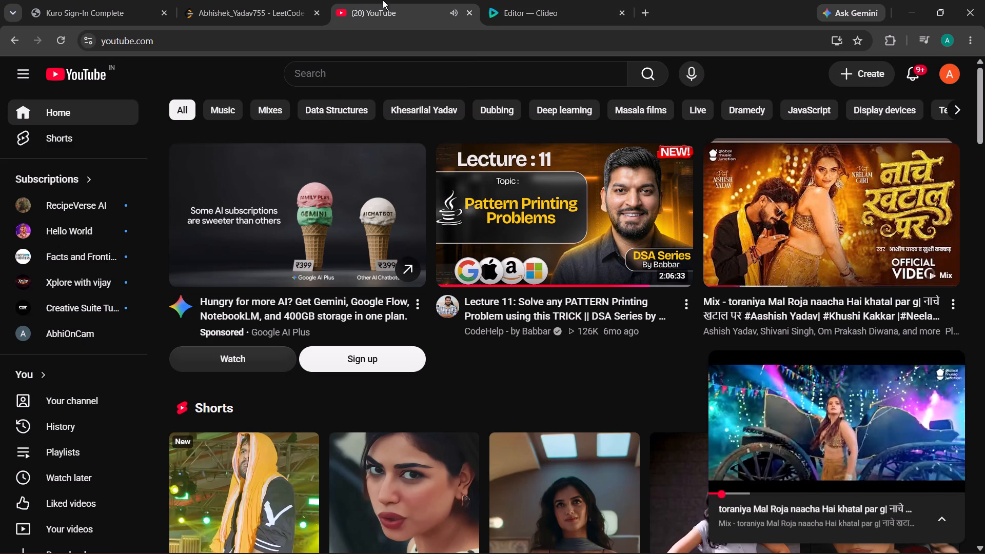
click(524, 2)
Move the narrowed top-track image against the canvas's left edge, beside the middle-track image.
drag(530, 241, 462, 231)
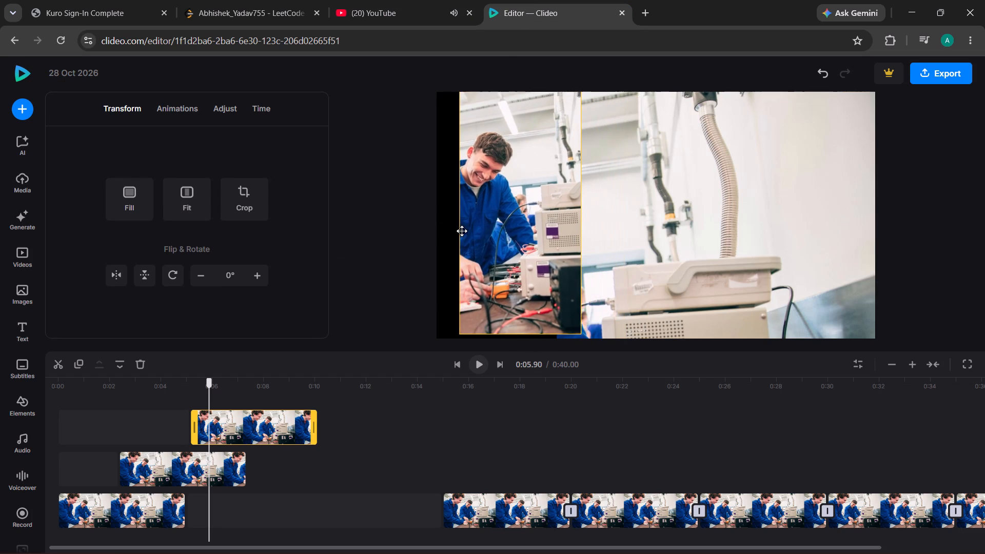
drag(462, 231, 452, 235)
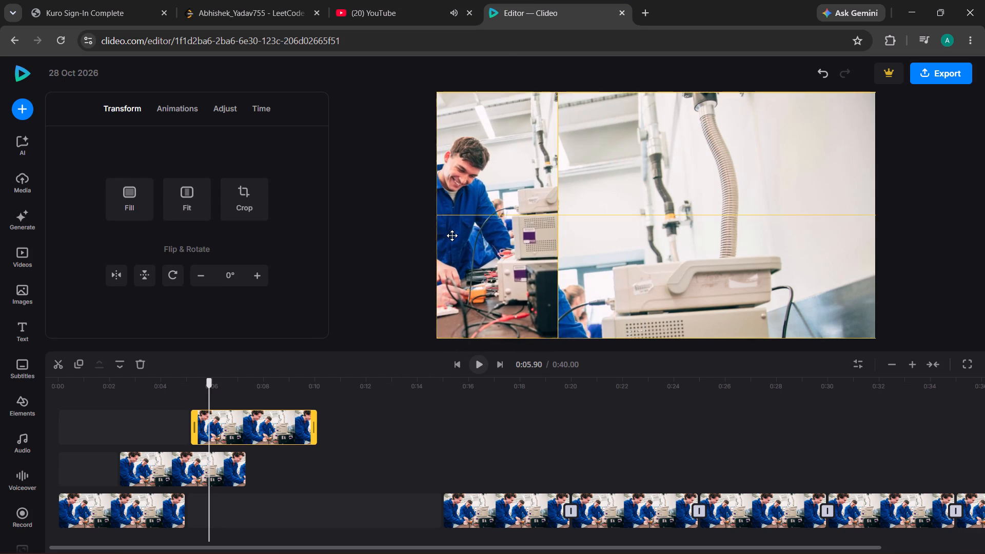
drag(452, 235, 448, 234)
drag(448, 234, 451, 238)
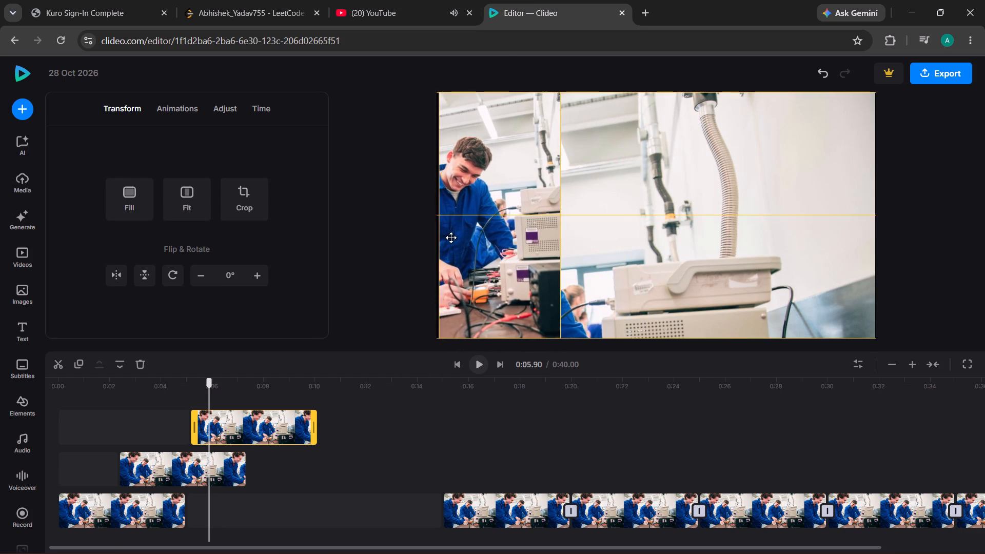
drag(451, 238, 443, 238)
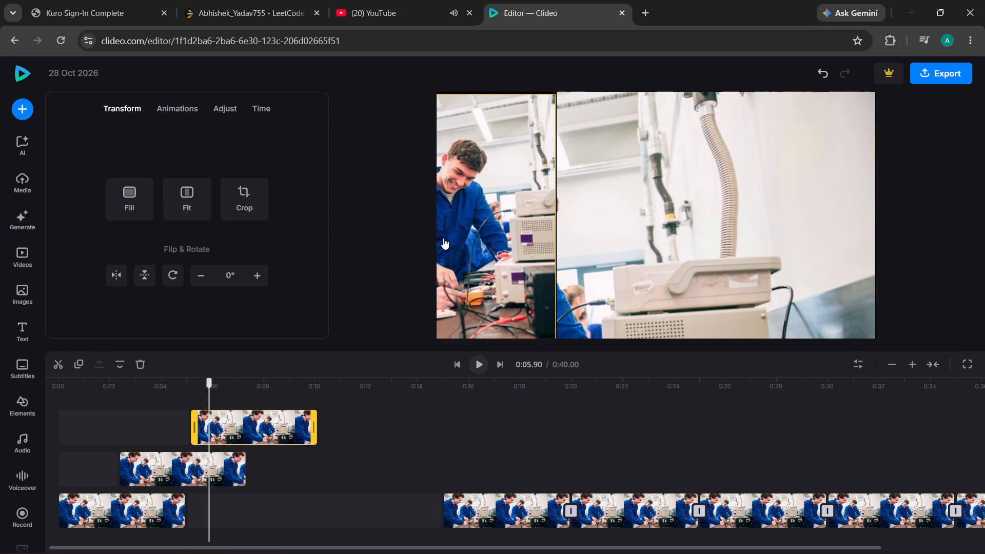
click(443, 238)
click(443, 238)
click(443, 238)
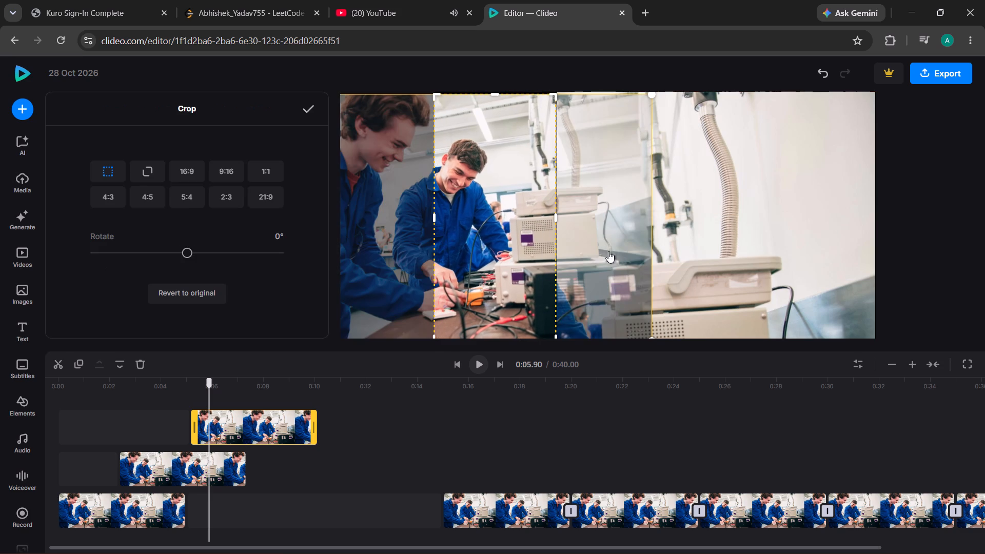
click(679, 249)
Extend the right edge of the top-track image so it covers about the left half of the canvas.
click(533, 224)
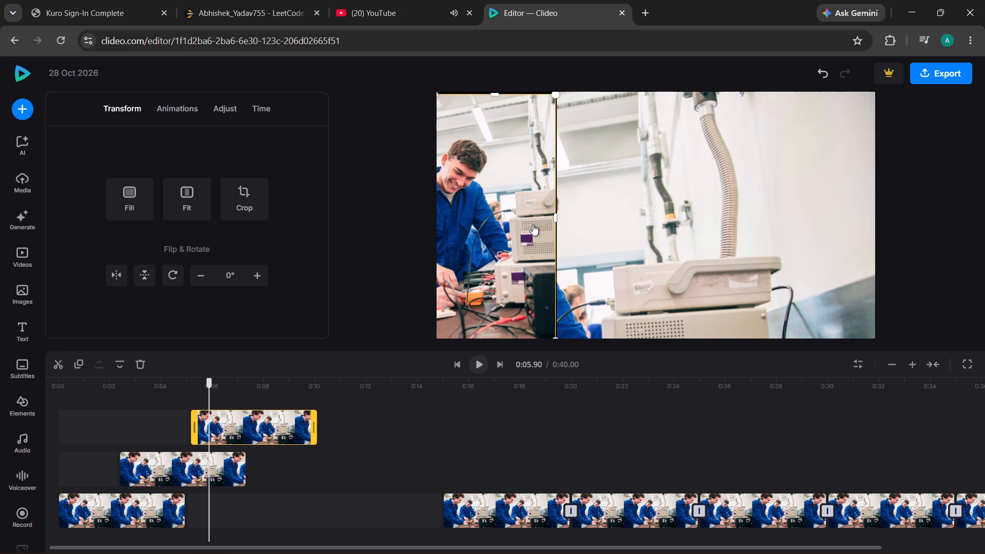
click(554, 259)
drag(554, 259, 572, 256)
drag(572, 256, 588, 256)
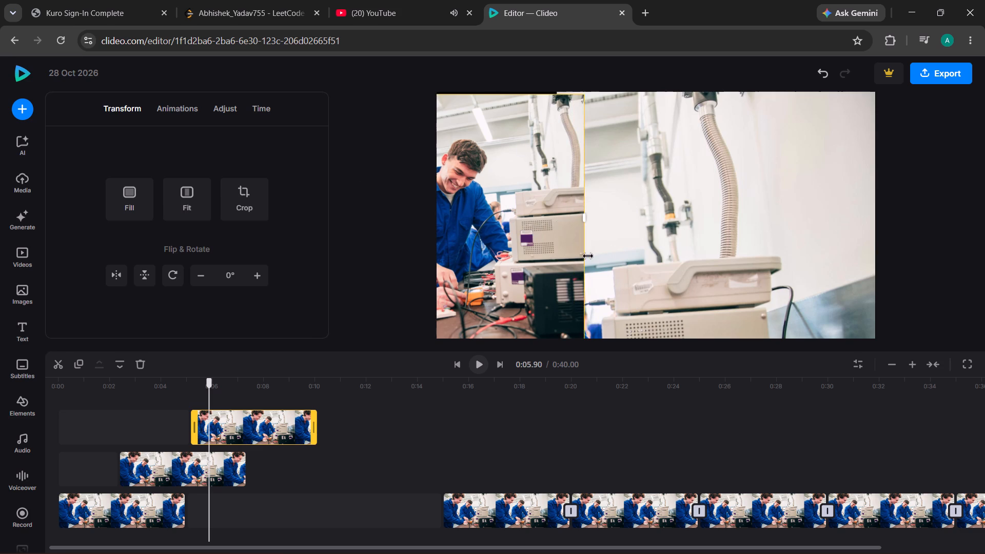
drag(588, 256, 658, 263)
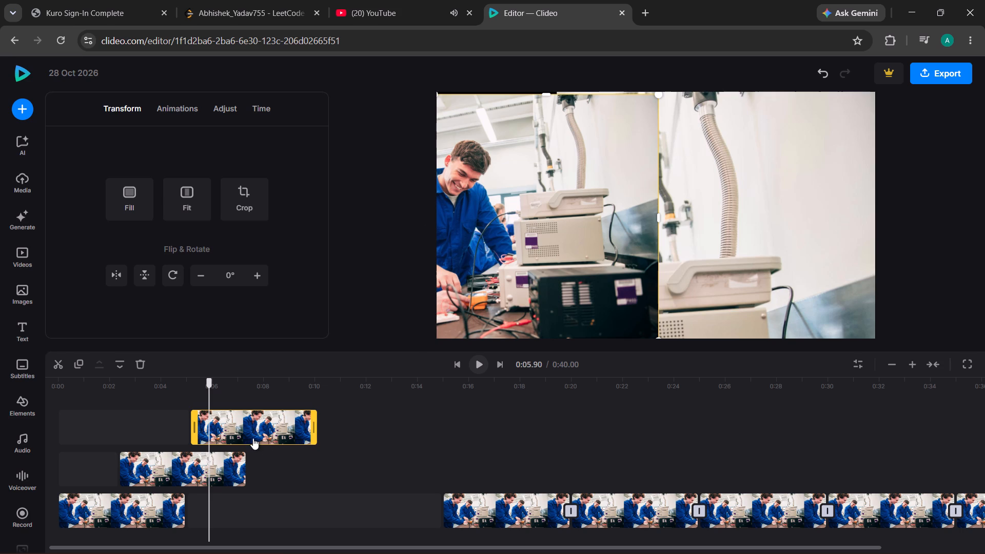
Move the top-track clip earlier on its track so it starts at about 0:04.07.
drag(241, 430, 220, 431)
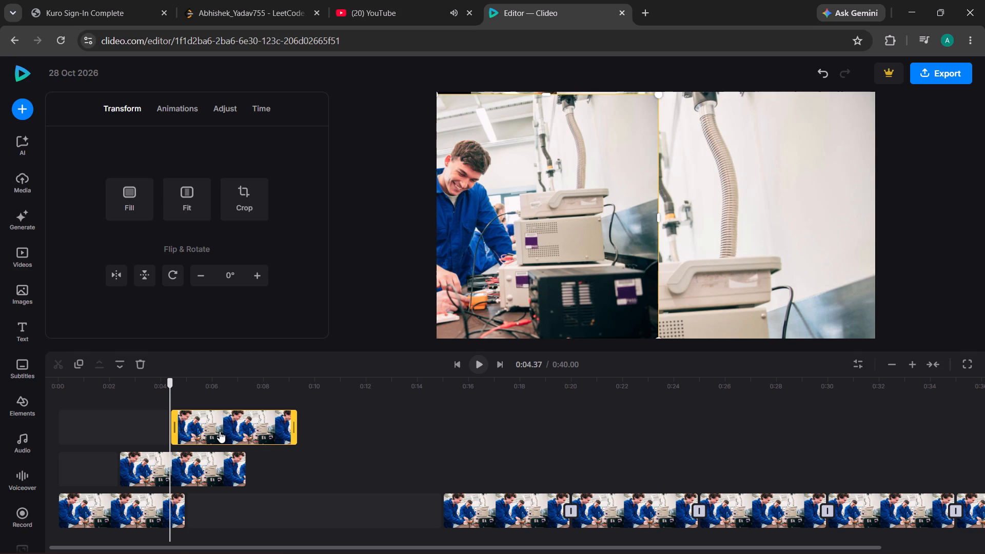
drag(220, 431, 210, 429)
click(210, 429)
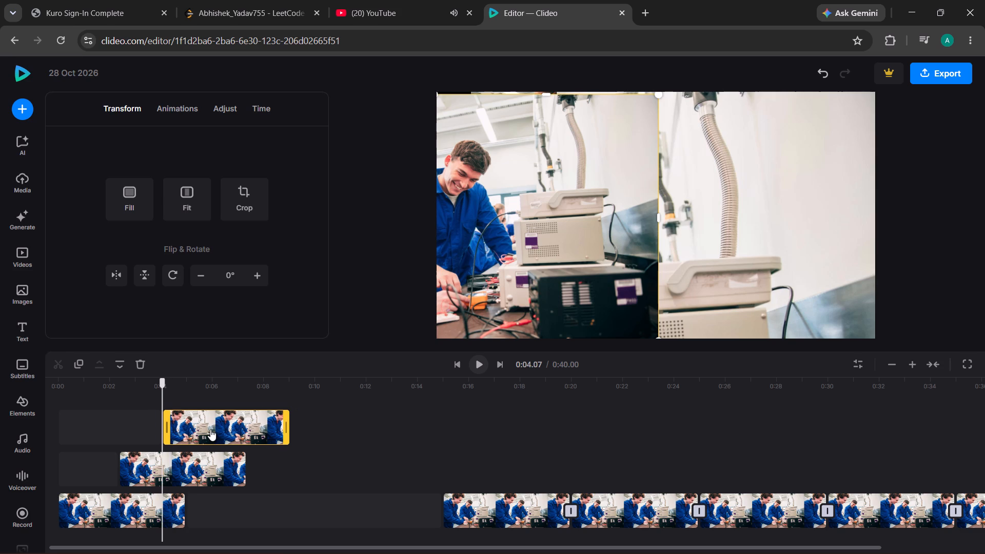
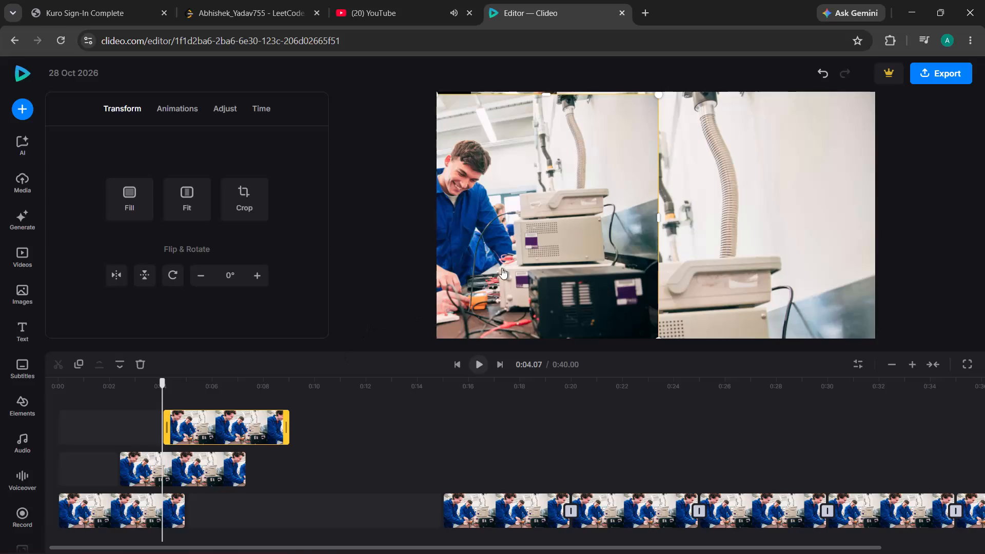
Shift the top-track image slightly right on the canvas, leaving a narrow gap at the canvas's left edge.
drag(529, 244, 528, 235)
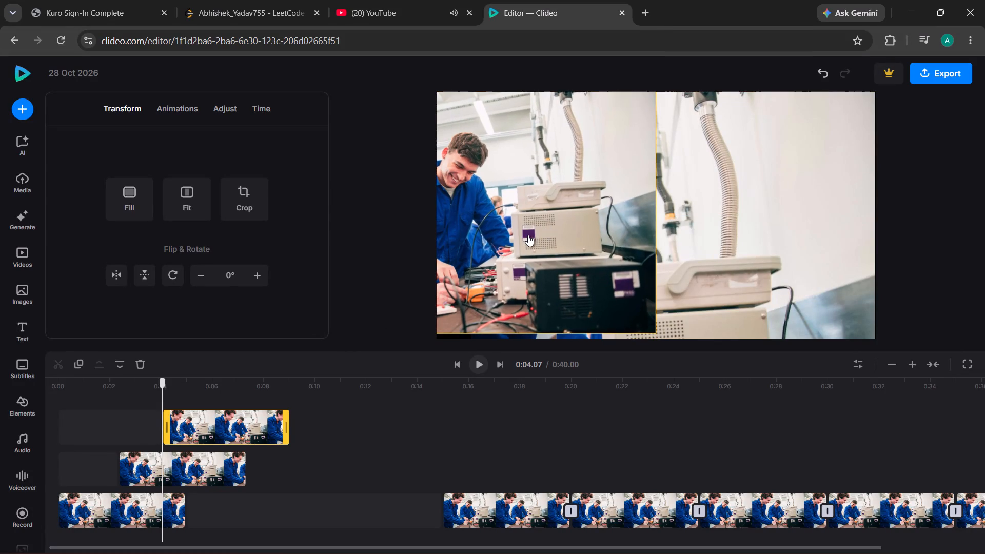
drag(528, 235, 533, 241)
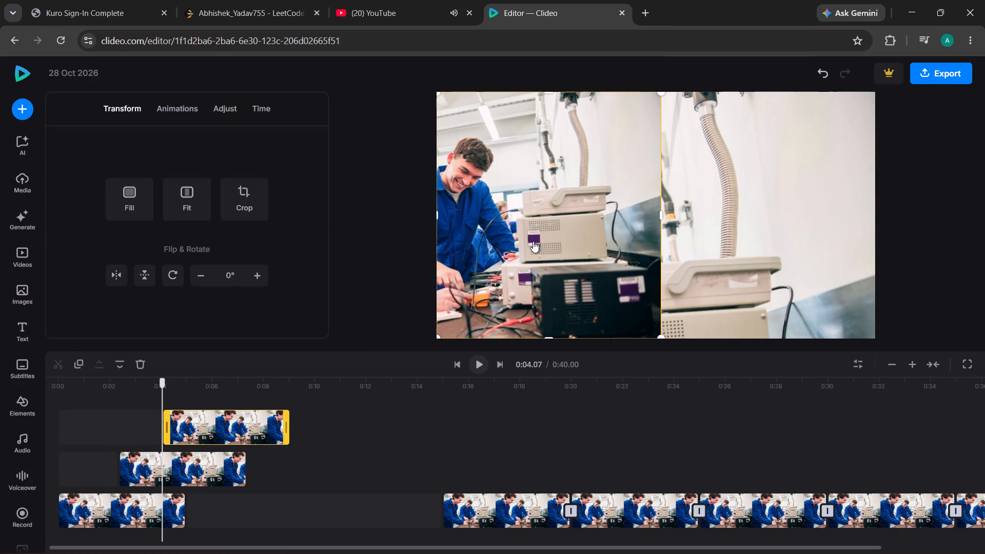
drag(533, 241, 551, 245)
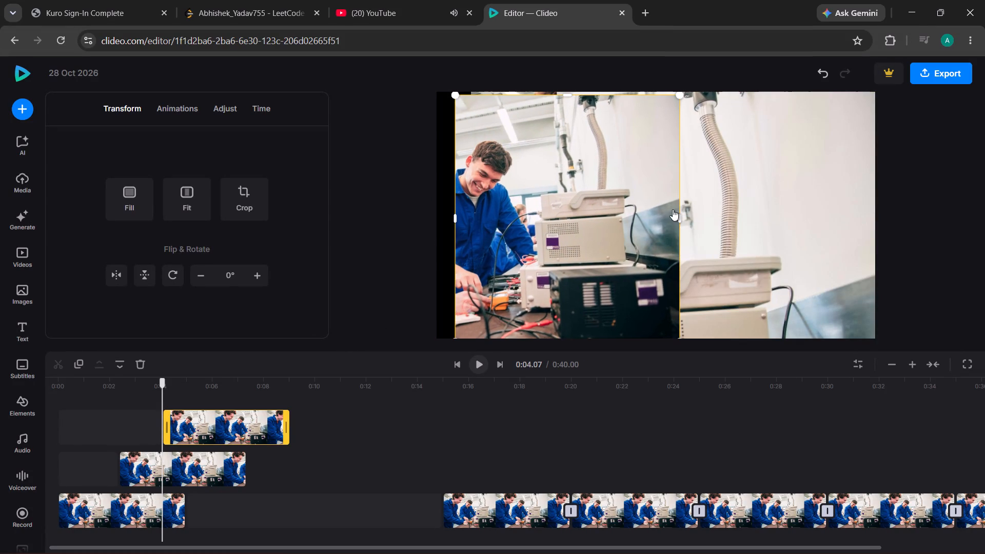
Extend the right edge of the top-track image to the canvas's right edge.
drag(678, 202, 716, 214)
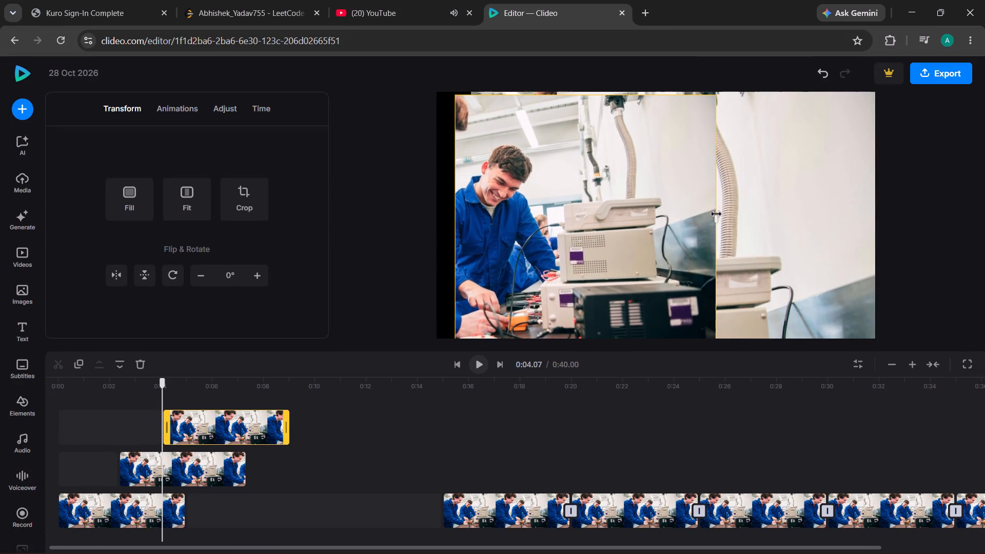
drag(716, 214, 892, 260)
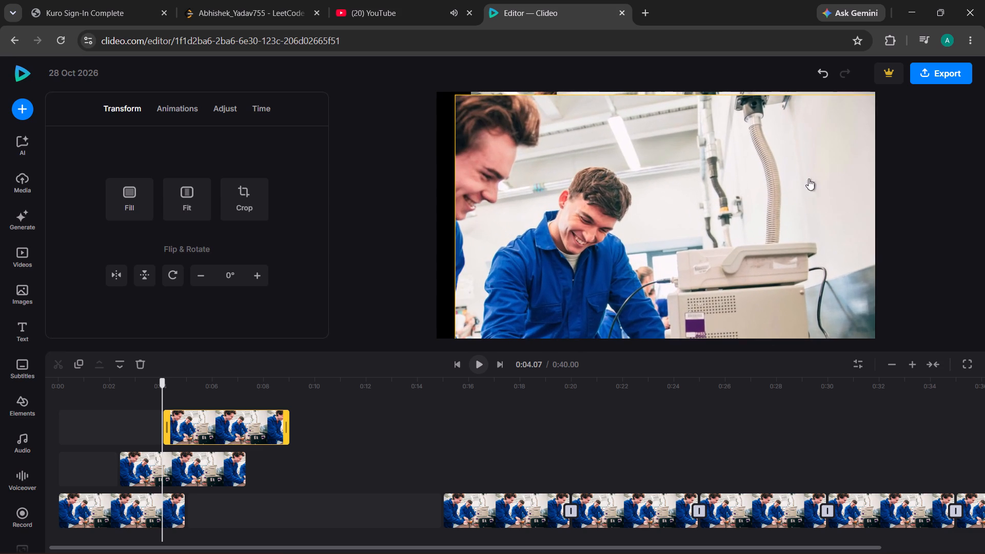
Trim the top-track image down from its upper edge to a short strip along the bottom of the canvas.
drag(674, 99, 683, 196)
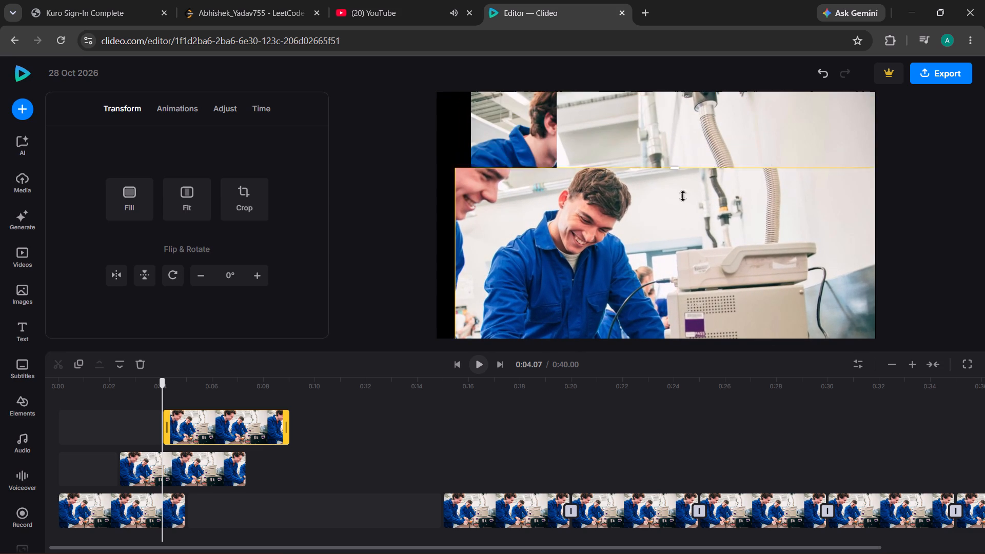
drag(683, 196, 675, 295)
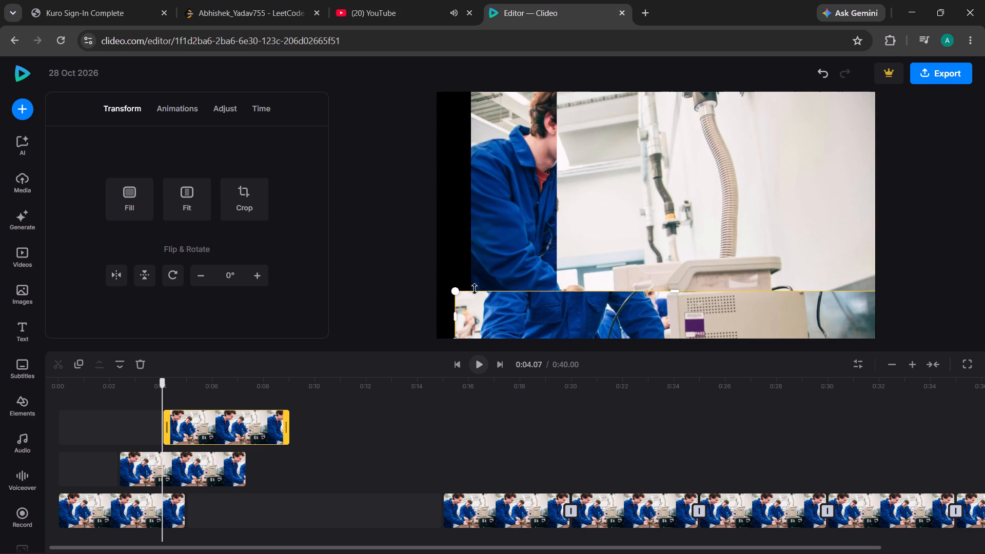
Move the bottom track's second clip earlier into the empty gap so it starts at about 0:07.47.
drag(199, 379, 3, 362)
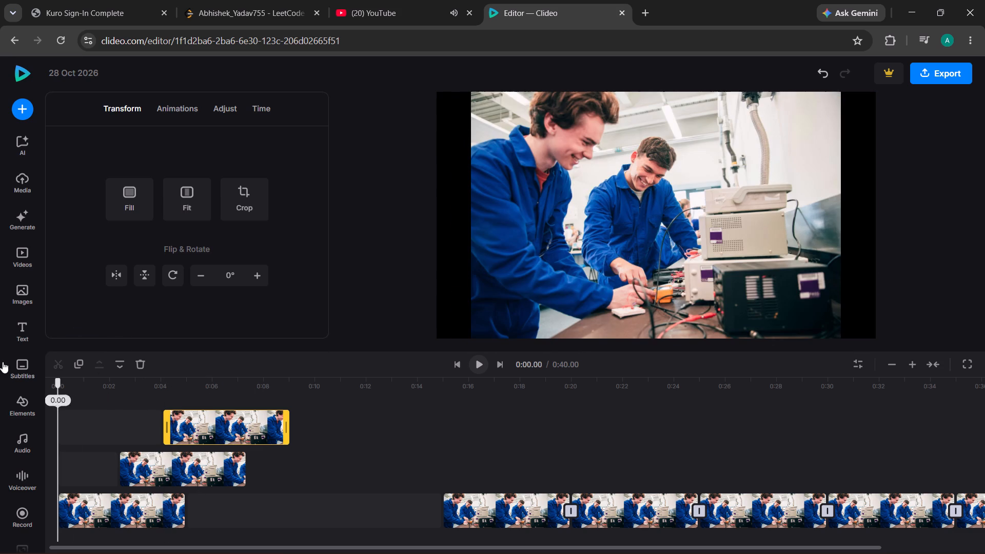
drag(3, 362, 0, 361)
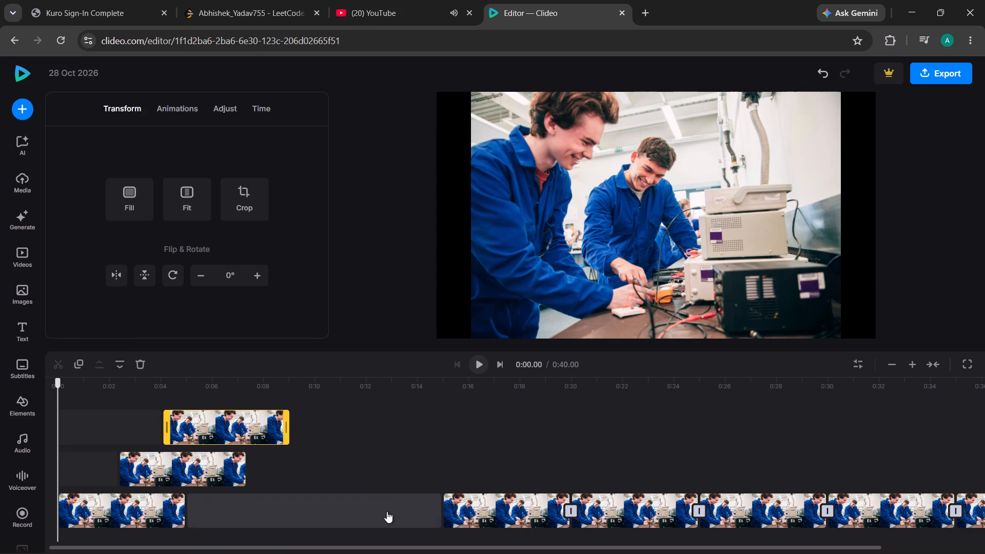
click(454, 510)
drag(483, 510, 288, 553)
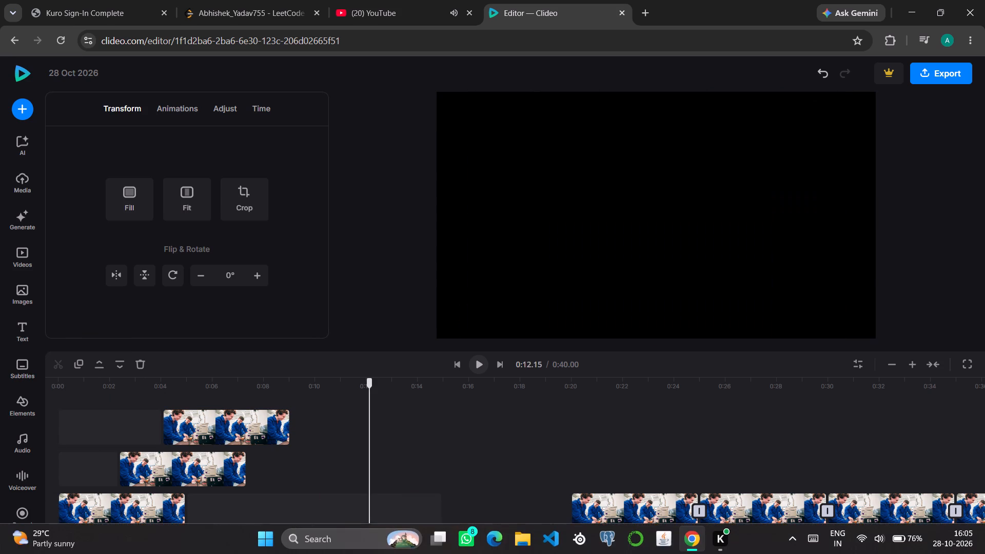
drag(288, 553, 188, 540)
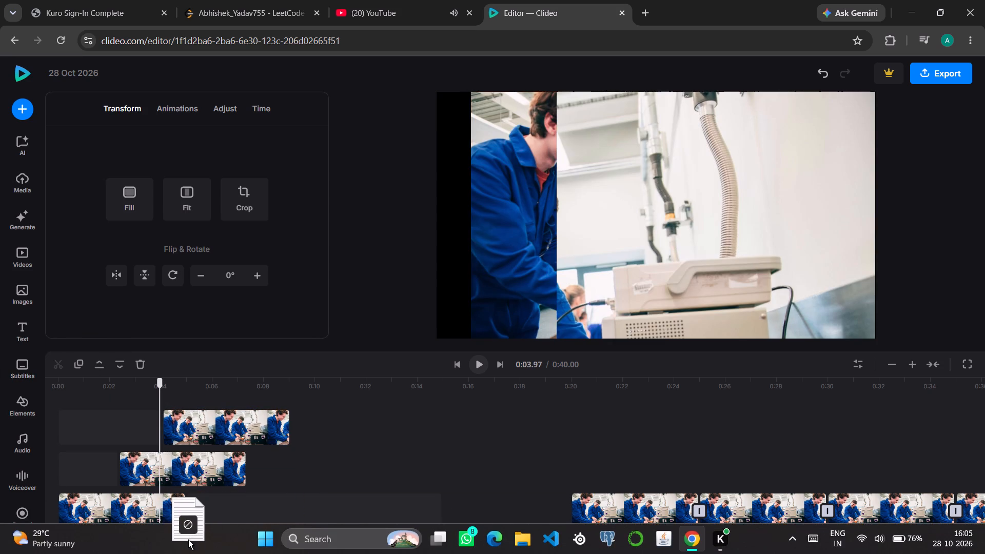
drag(188, 540, 200, 521)
drag(210, 505, 272, 506)
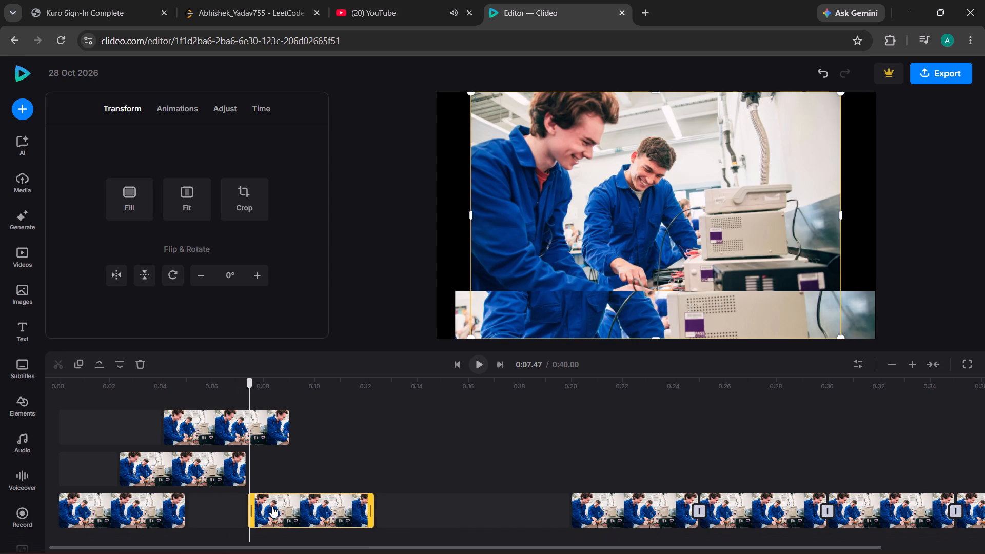
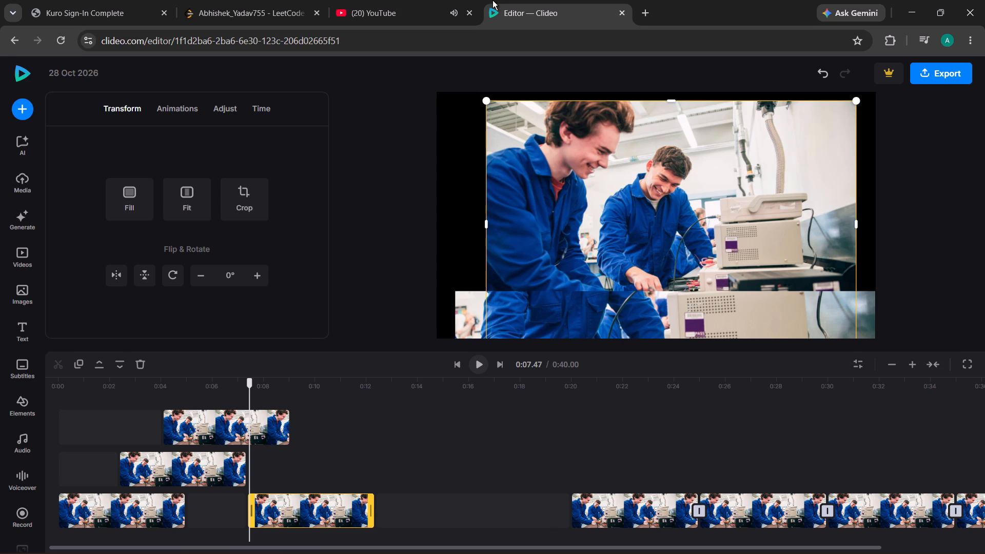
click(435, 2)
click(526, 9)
Move the selected clip from the third track down to a new track below, starting at about 0:06.65.
drag(267, 523, 266, 525)
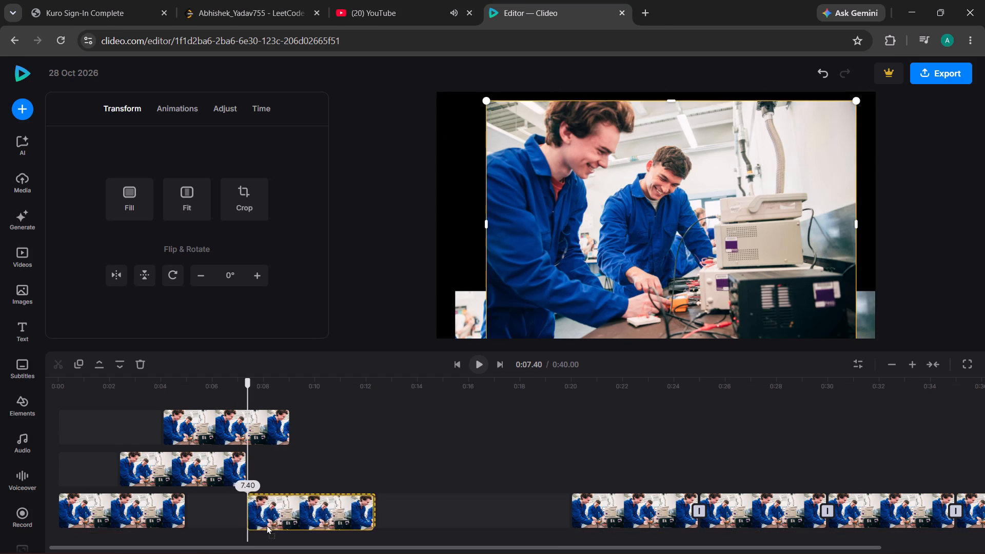
drag(266, 525, 247, 529)
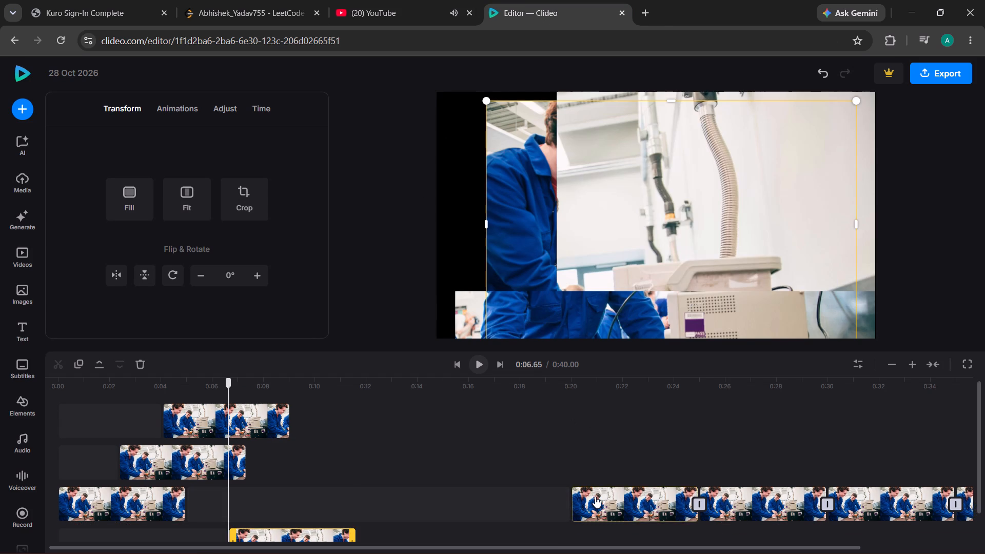
Move the third track's clip at 0:20 earlier into the empty gap so it starts at about 0:07.4.
drag(595, 497, 274, 505)
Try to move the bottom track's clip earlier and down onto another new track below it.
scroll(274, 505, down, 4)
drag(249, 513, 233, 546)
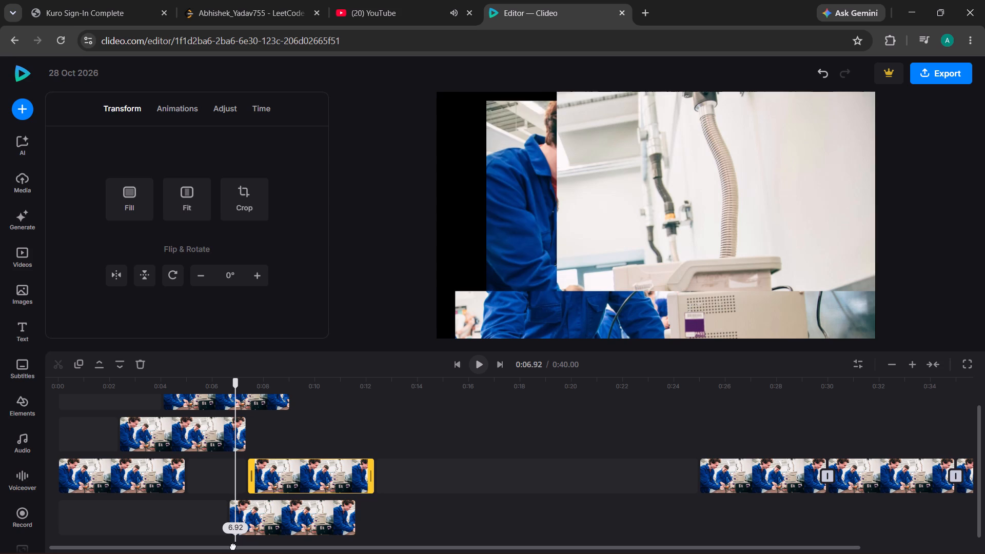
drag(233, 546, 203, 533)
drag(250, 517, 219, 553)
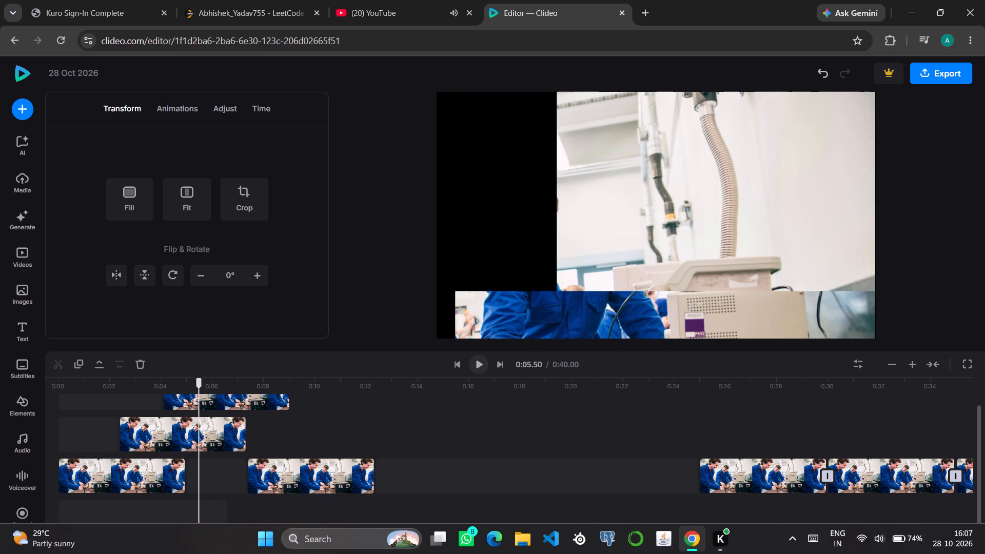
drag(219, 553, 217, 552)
Shift the third track's second clip slightly earlier so it starts at about 0:07.12.
drag(272, 473, 245, 492)
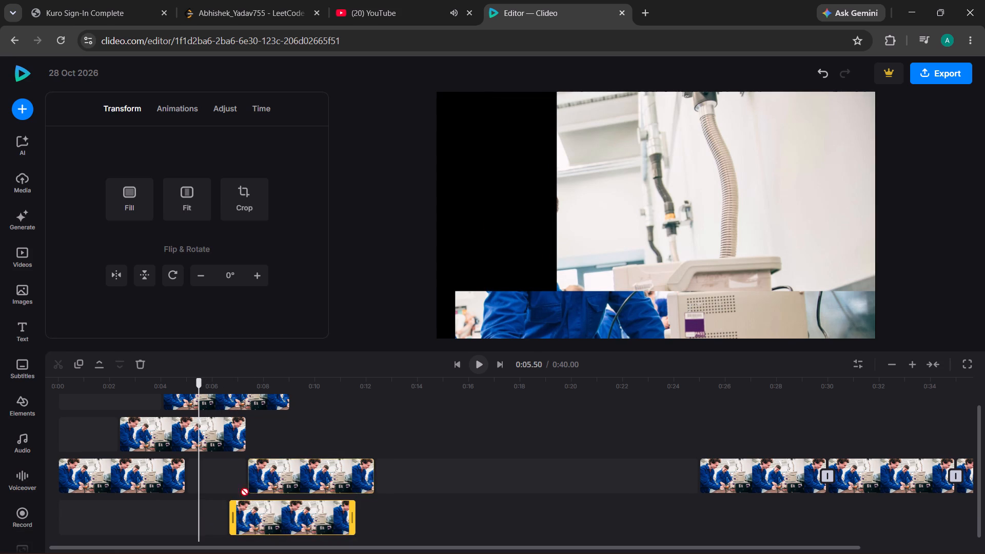
drag(245, 492, 206, 513)
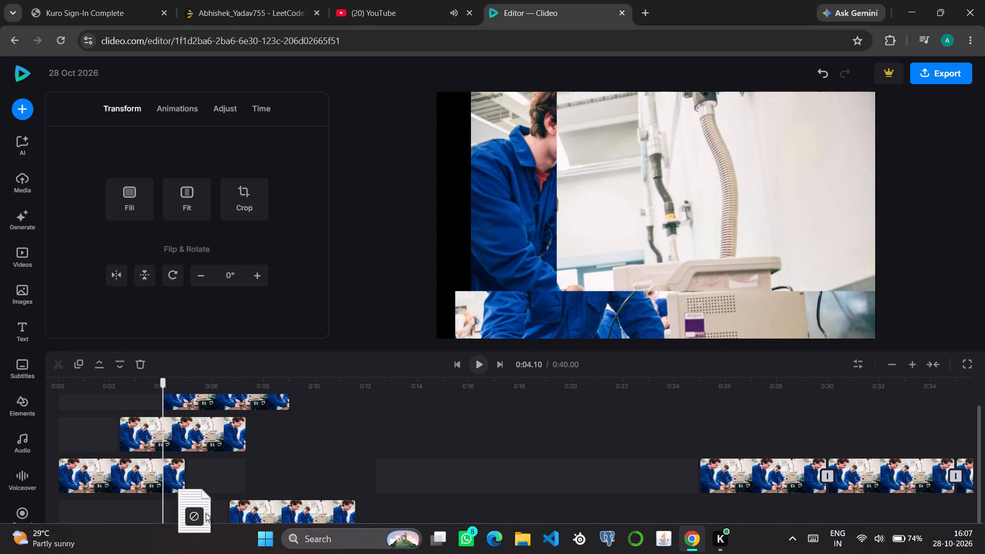
drag(206, 513, 265, 466)
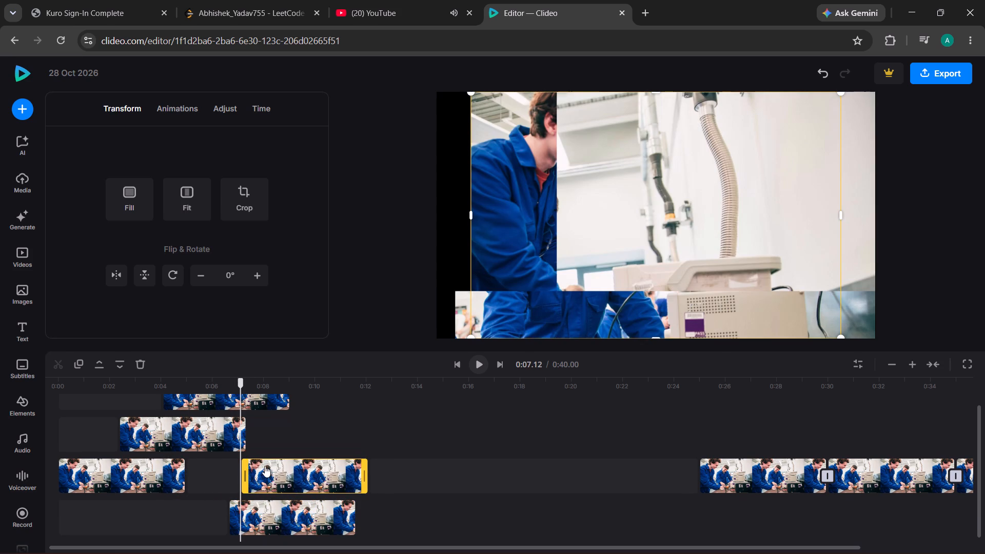
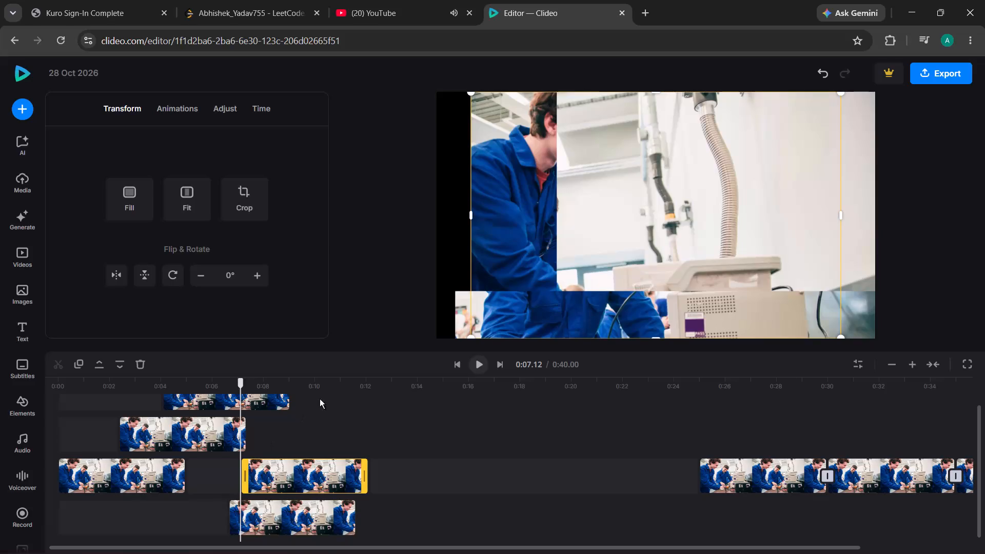
Change the canvas background colour, trying pink and a gradient before settling on solid tan.
click(360, 399)
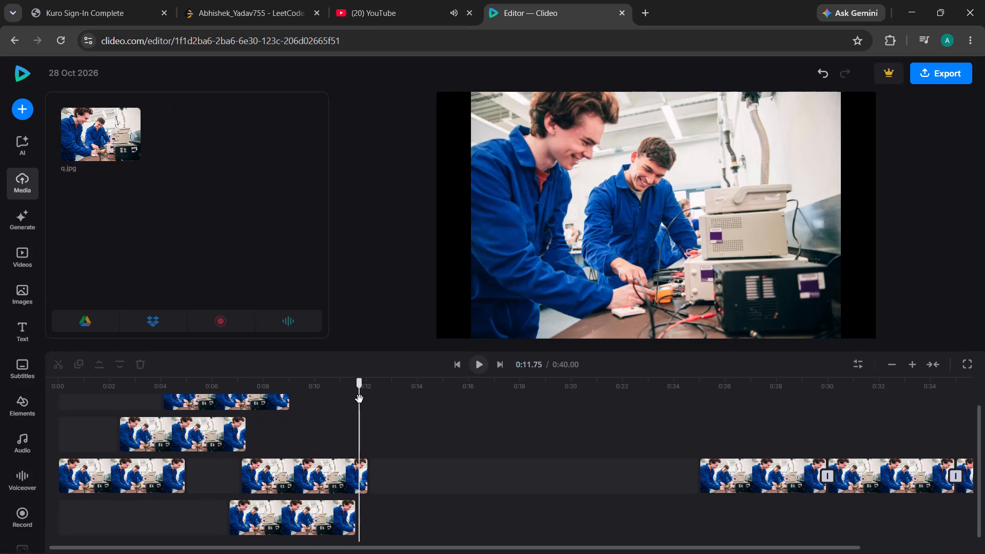
click(543, 250)
click(374, 226)
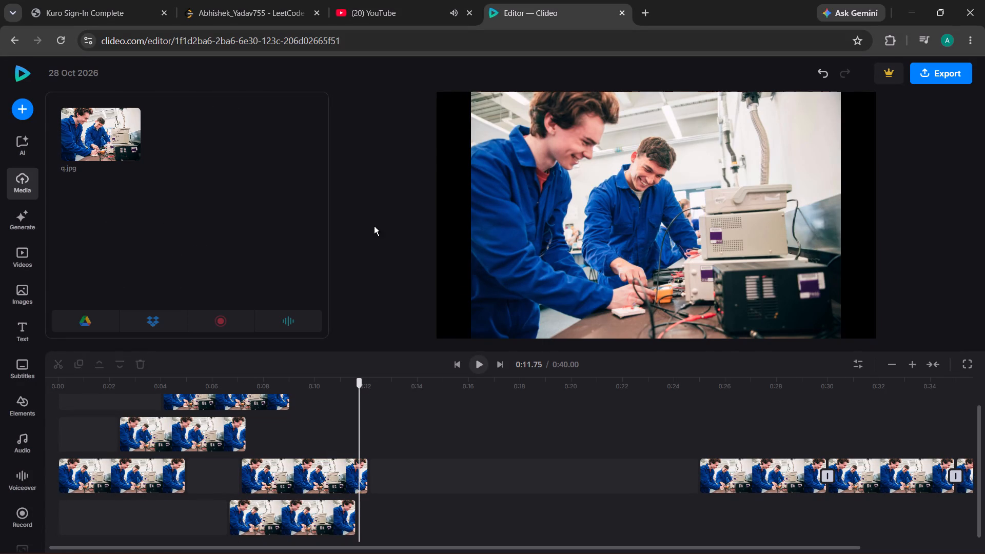
click(464, 181)
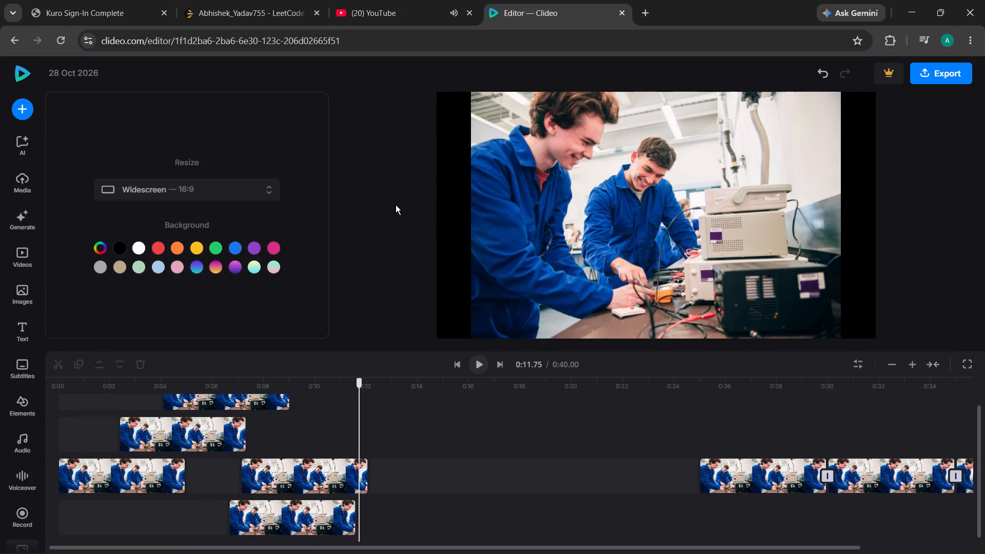
double_click(277, 252)
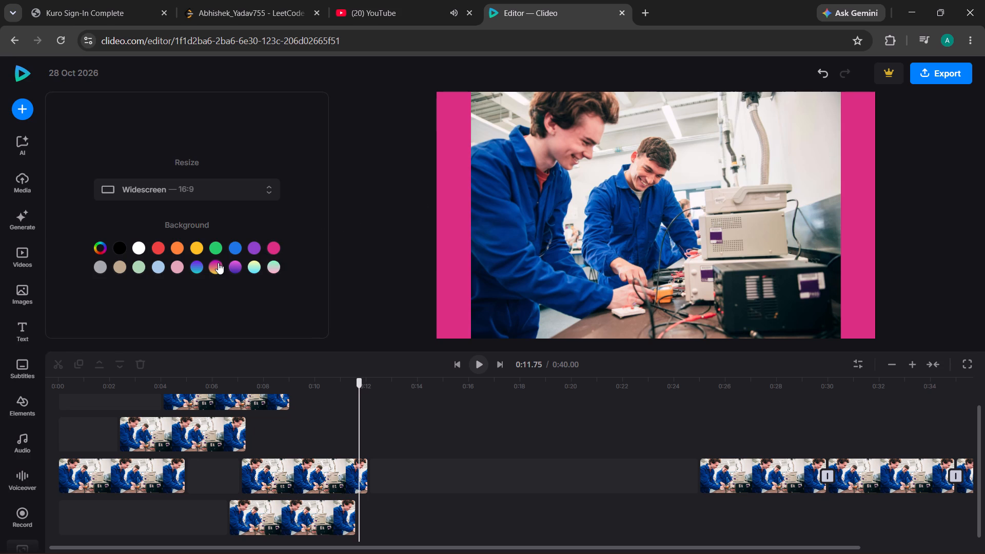
click(218, 263)
click(123, 271)
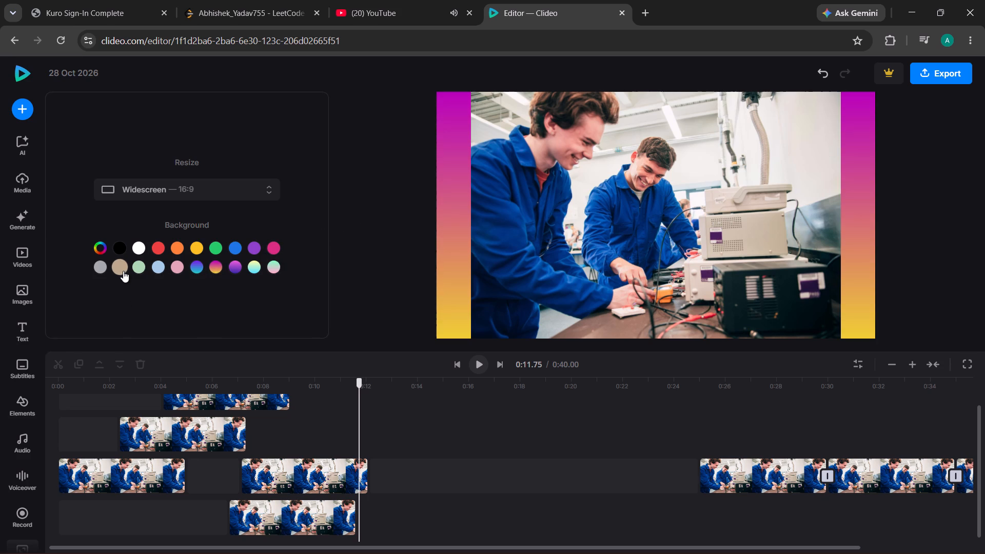
Crop the third track's second clip from its left and top edges so only the stacked lab equipment remains.
click(517, 218)
drag(467, 218, 629, 189)
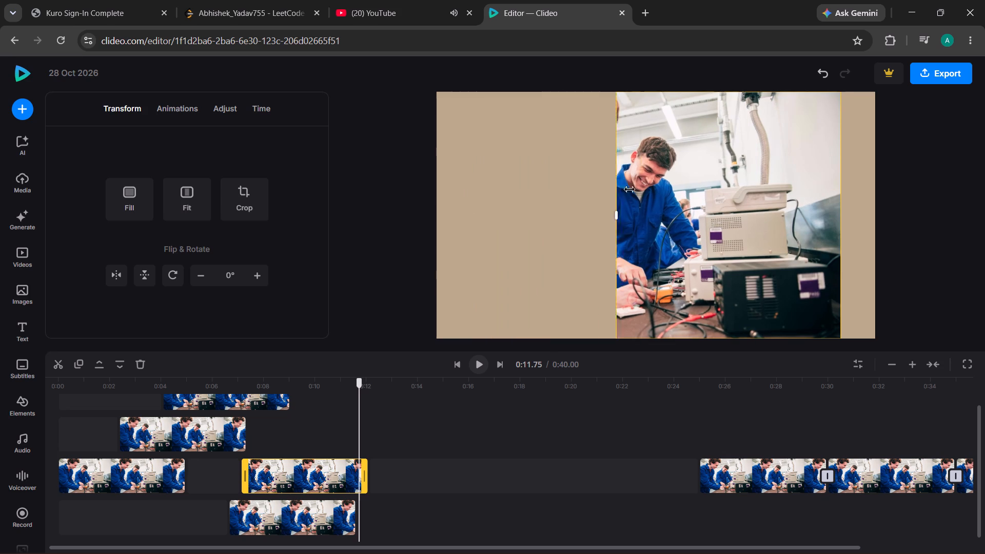
drag(629, 189, 705, 189)
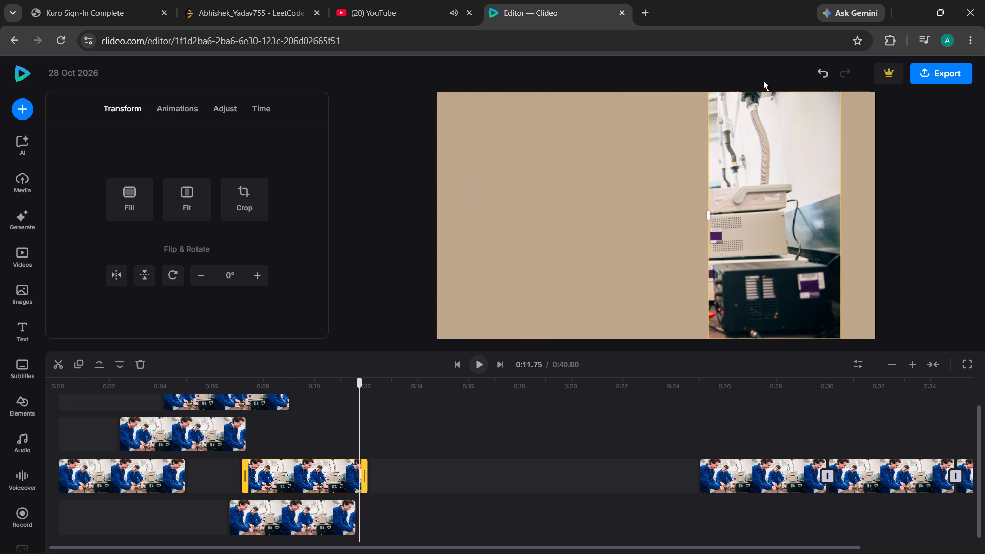
drag(777, 91, 791, 123)
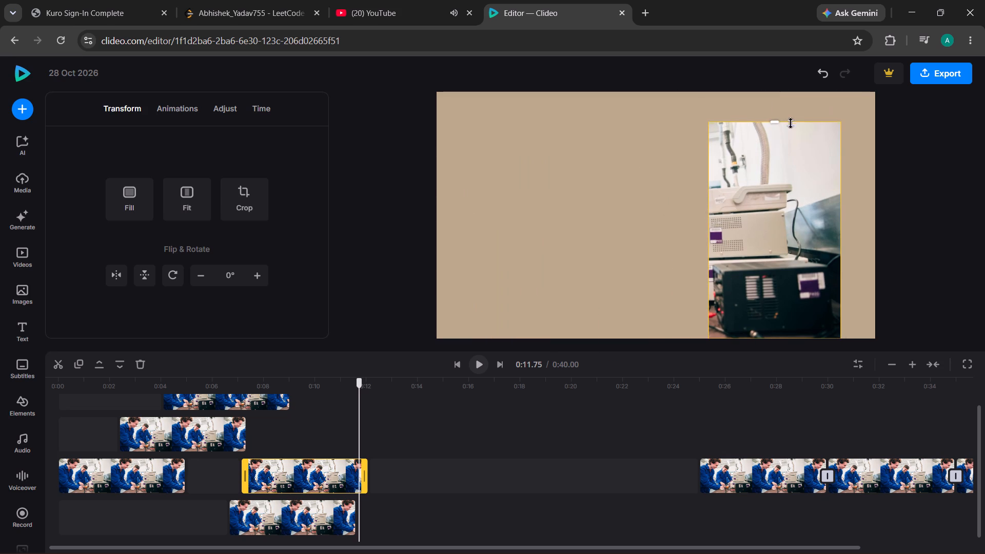
drag(791, 123, 782, 186)
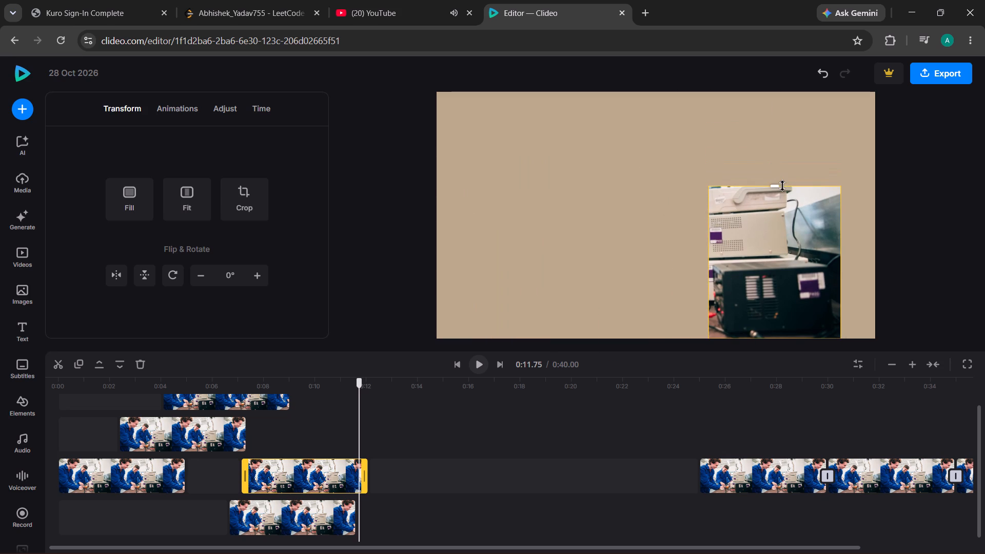
drag(782, 186, 787, 183)
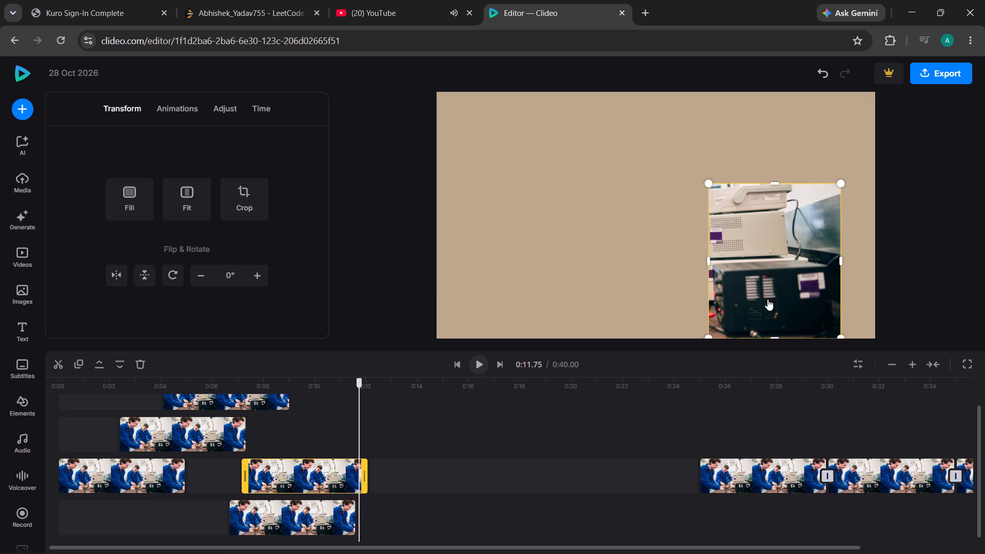
Move the cropped equipment image to the canvas's upper-left corner and shrink it to roughly a quarter of the canvas width.
drag(839, 333, 840, 279)
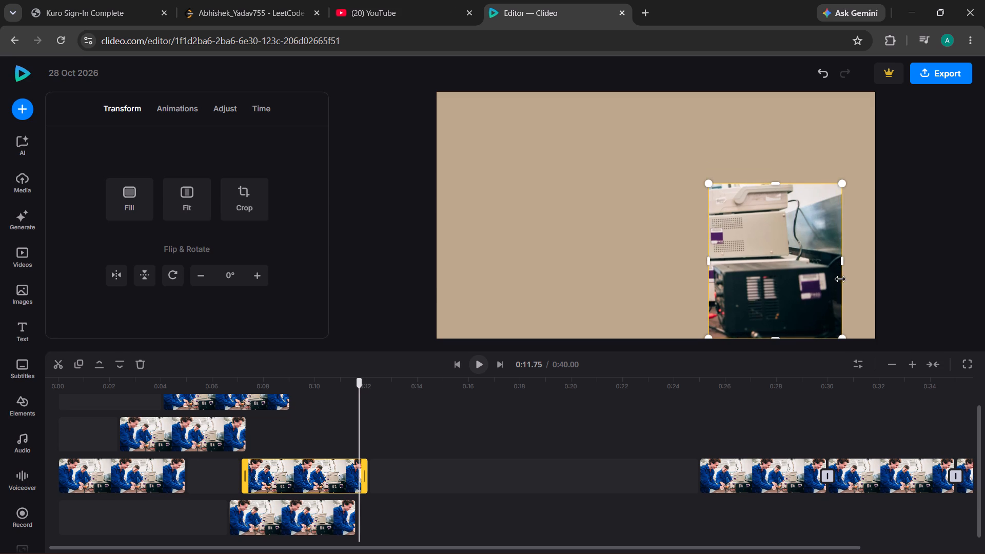
drag(807, 283, 811, 252)
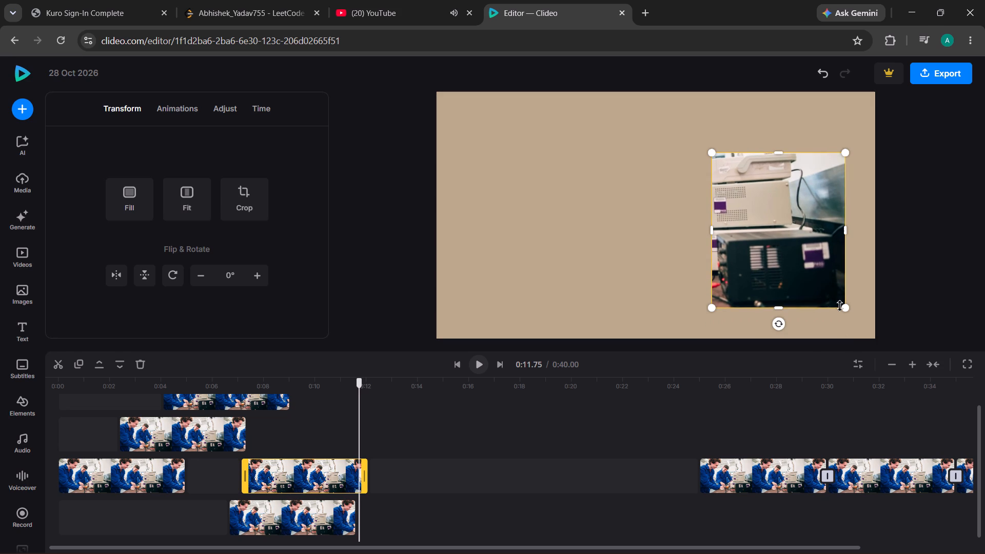
drag(846, 307, 831, 261)
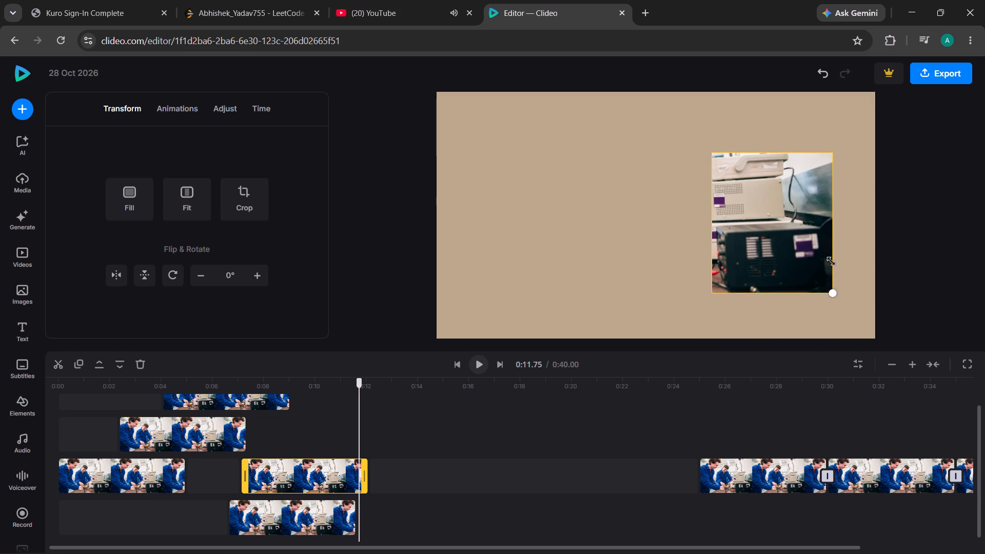
drag(831, 261, 705, 377)
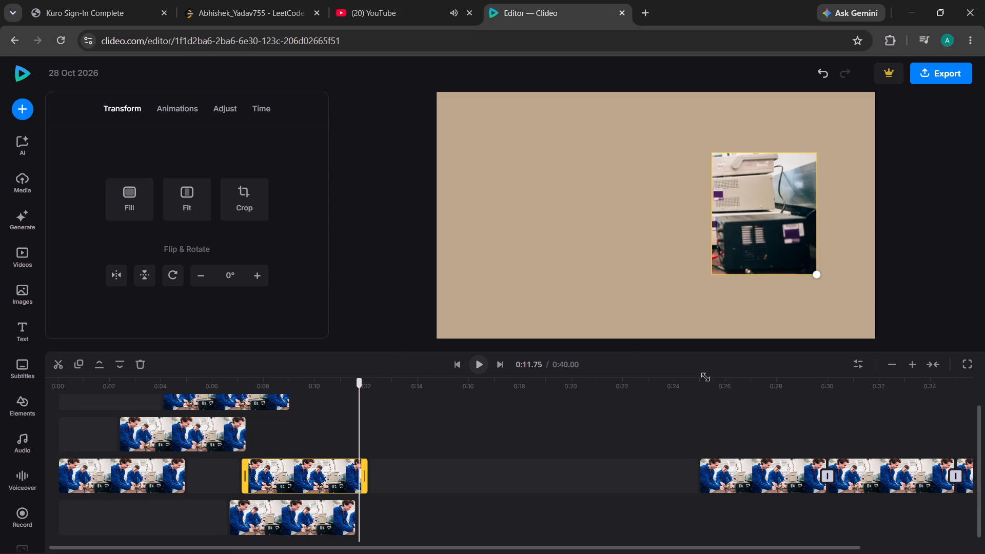
drag(705, 377, 785, 358)
drag(751, 261, 521, 194)
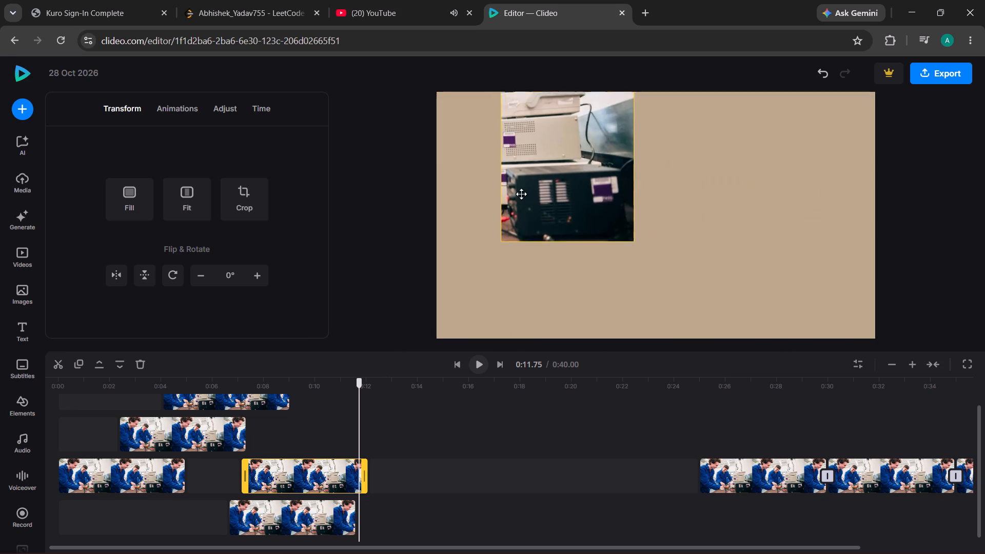
drag(521, 194, 481, 201)
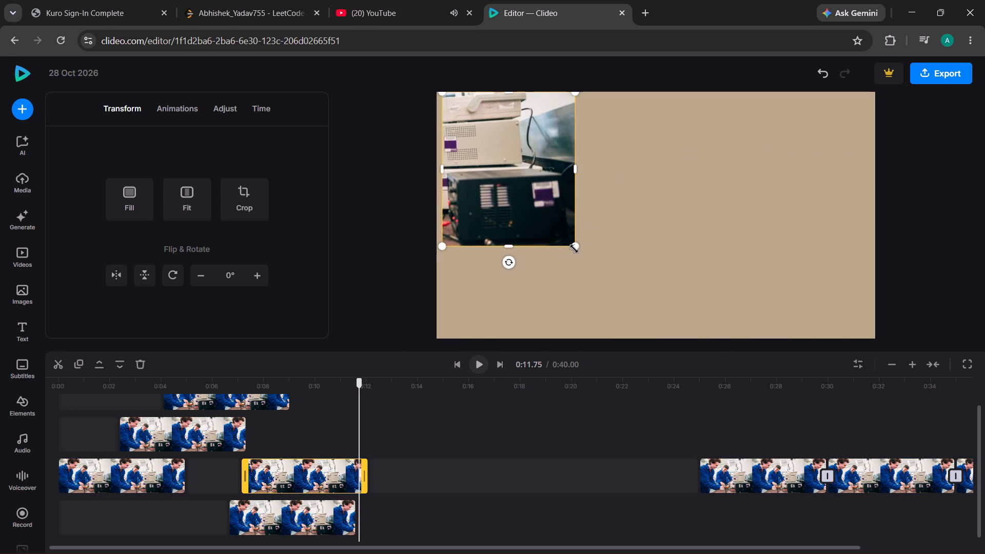
drag(574, 249, 543, 220)
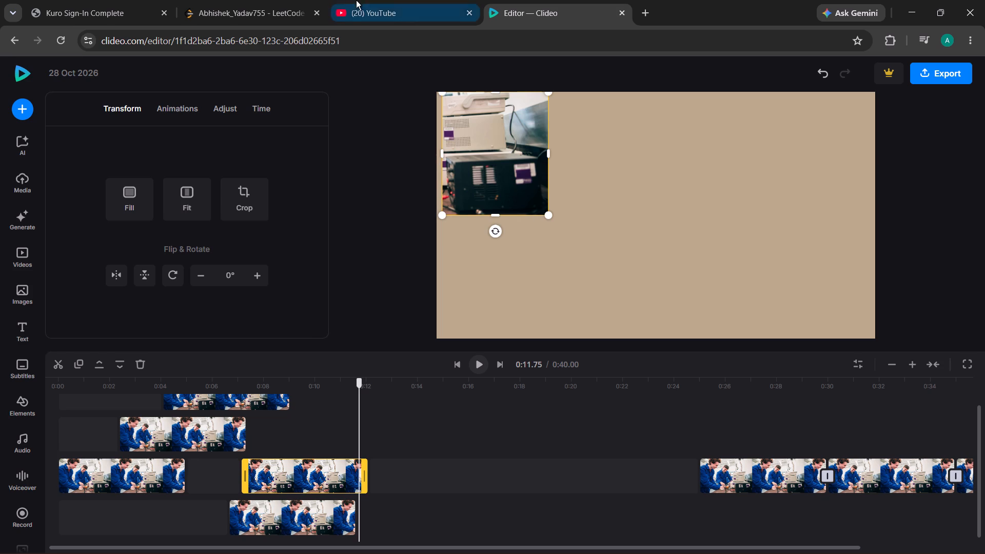
Move the bottom track's clip later so it starts at about 0:10.05.
click(250, 513)
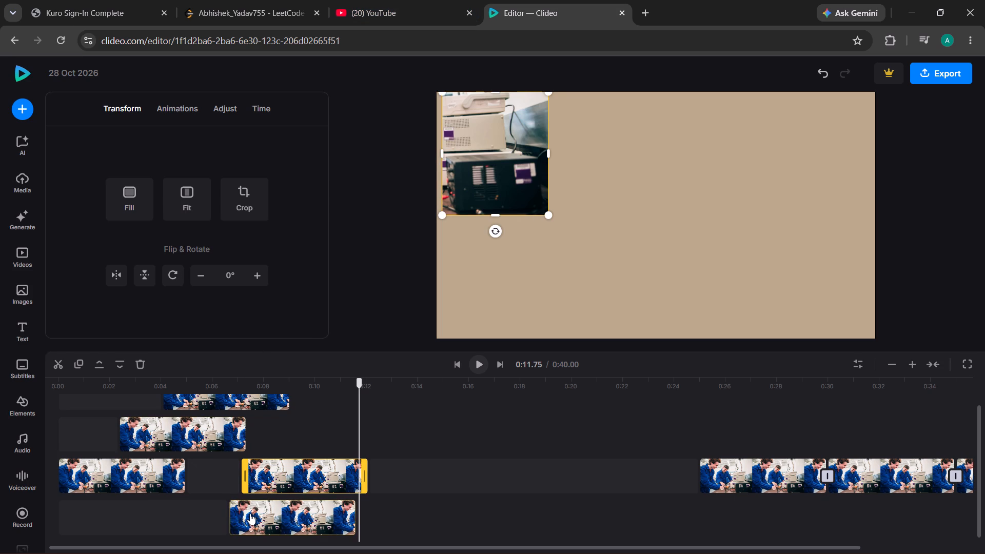
drag(293, 511, 379, 503)
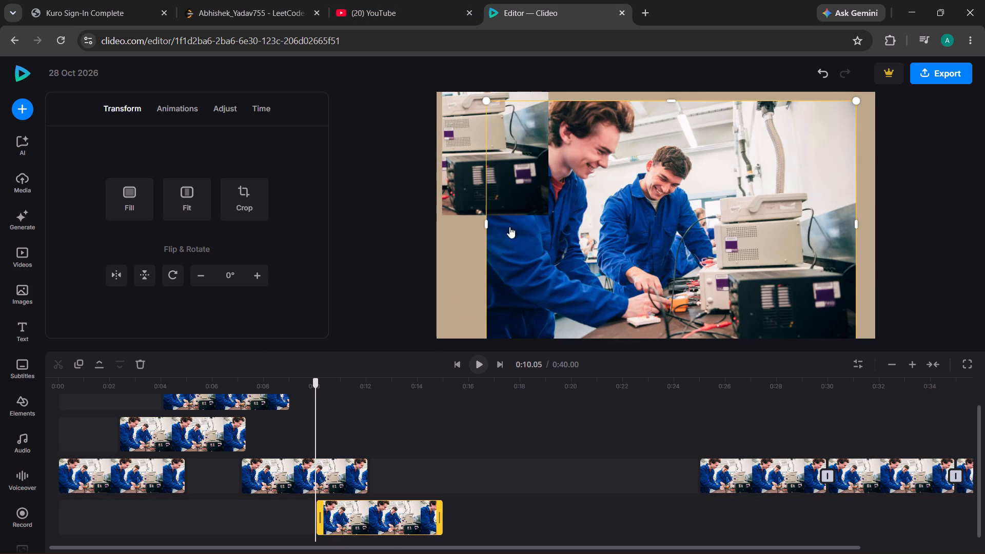
Crop the bottom track's image to a narrow vertical strip around the left man and place it against the equipment image.
click(547, 256)
drag(486, 227, 567, 236)
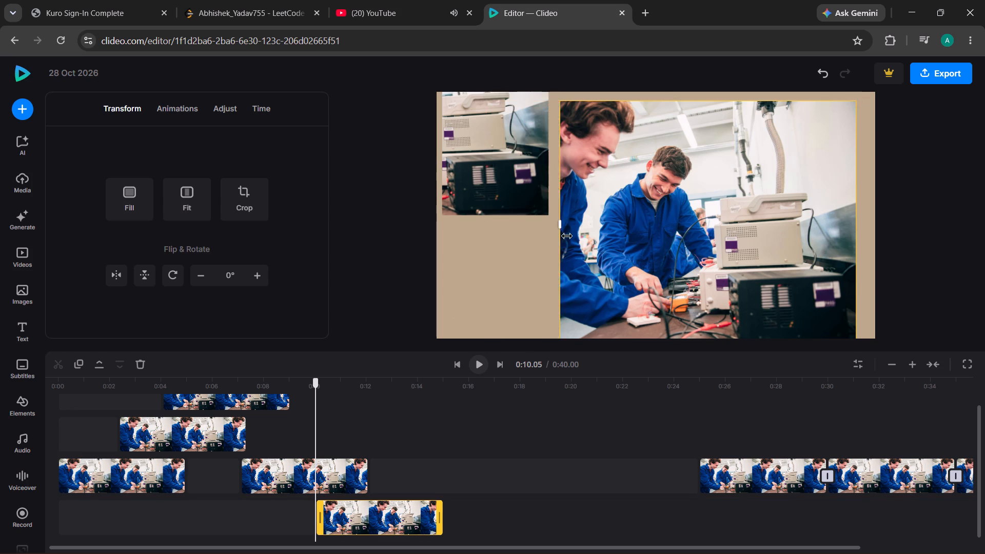
drag(567, 236, 547, 231)
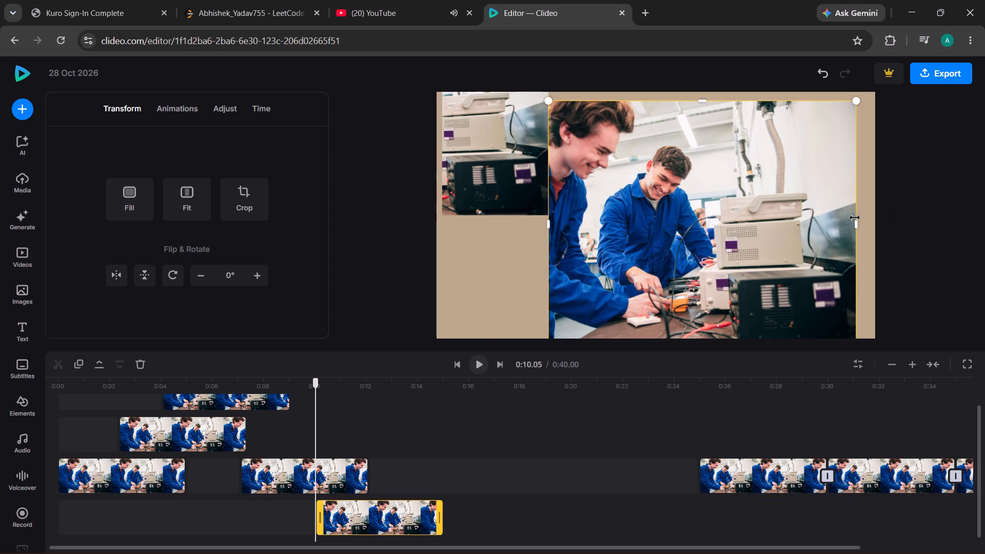
drag(855, 216, 637, 198)
drag(601, 188, 601, 176)
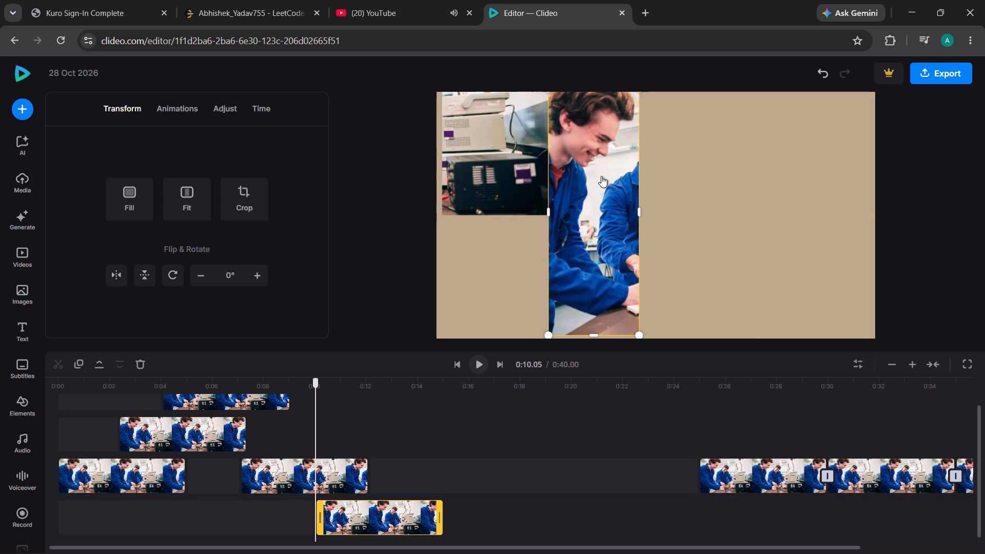
click(601, 176)
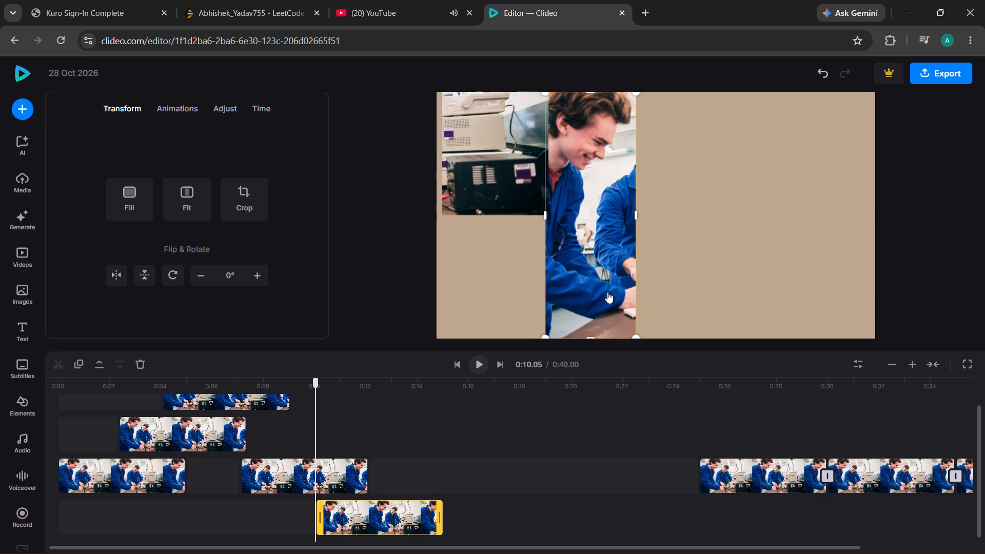
Crop the strip's bottom edge level with the equipment image and adjust its right edge to frame the man's face.
drag(593, 334, 592, 227)
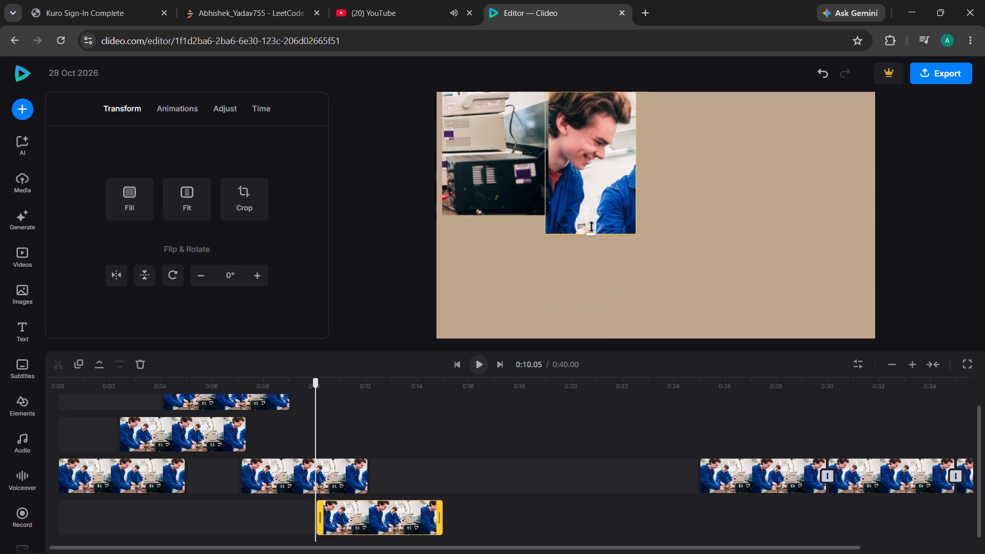
drag(592, 227, 594, 212)
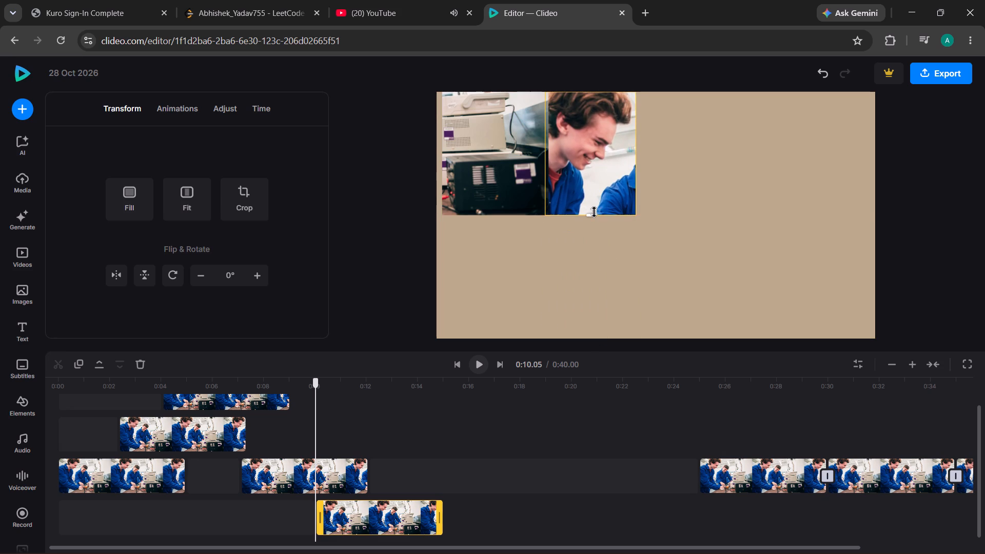
drag(637, 155, 714, 159)
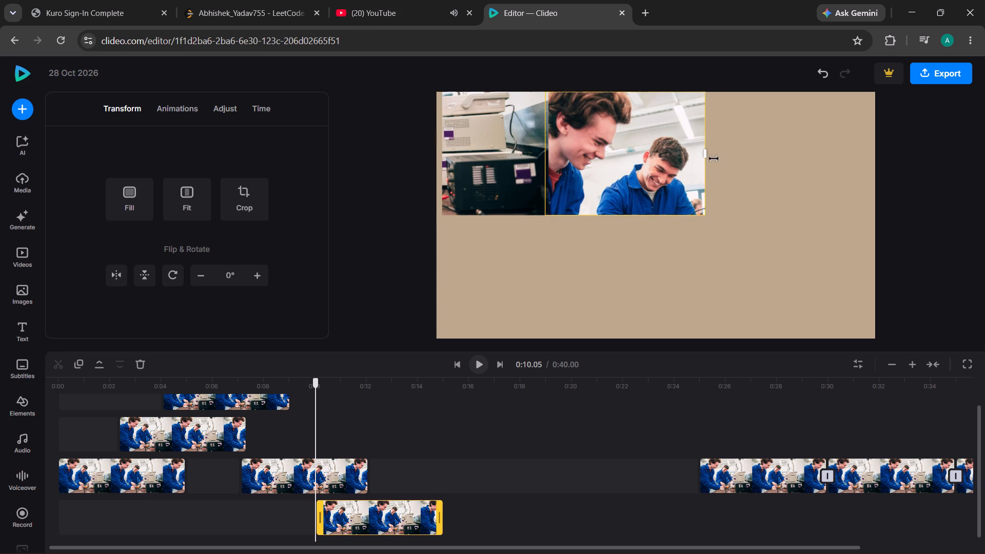
drag(714, 159, 571, 120)
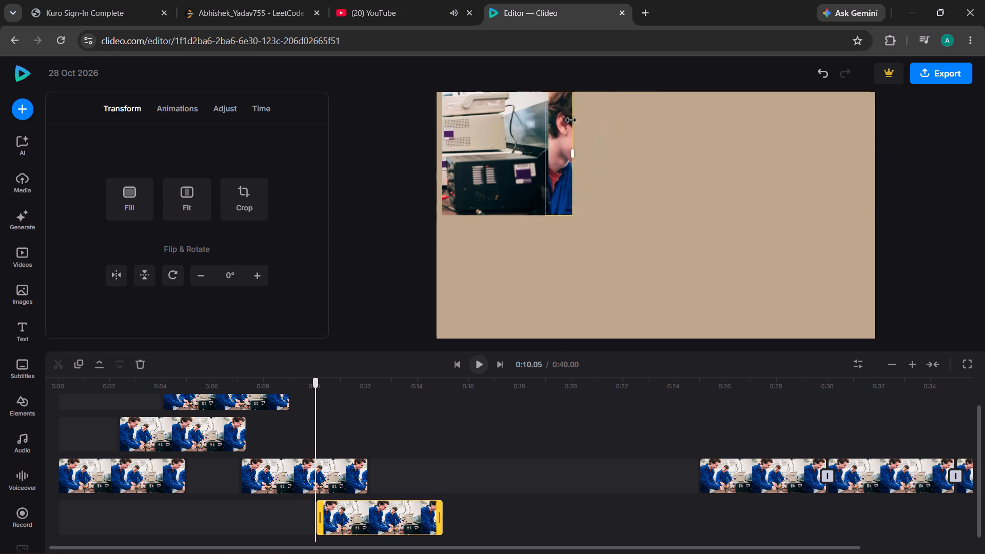
drag(571, 120, 632, 142)
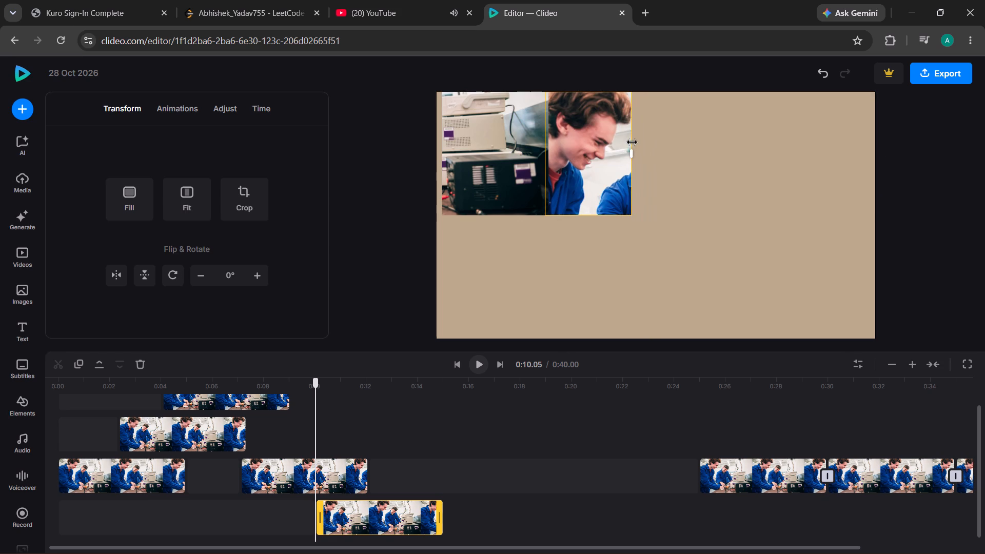
drag(632, 142, 636, 141)
click(672, 187)
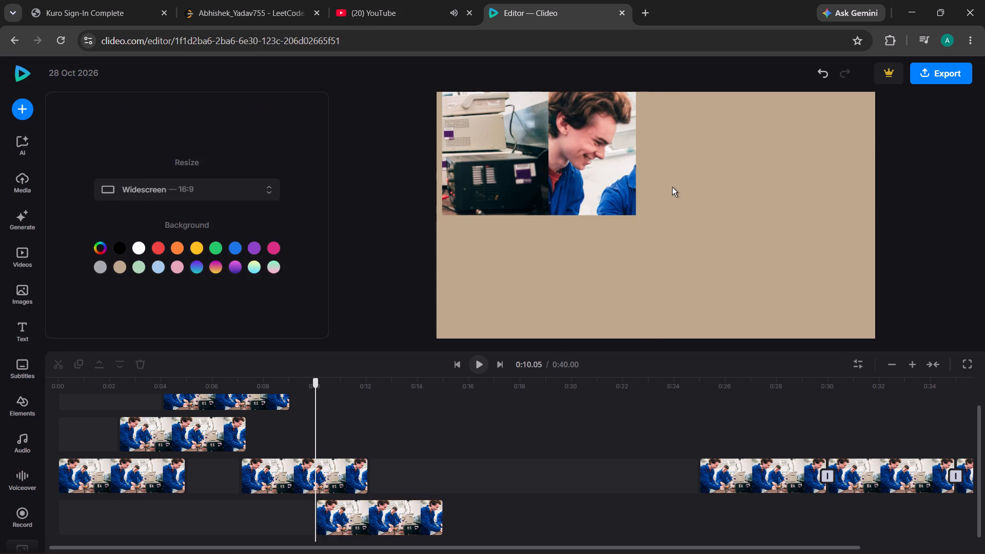
At about 0:07.77, move the top visible track's image up the canvas and extend its upper crop edge to reveal the smiling man.
click(247, 402)
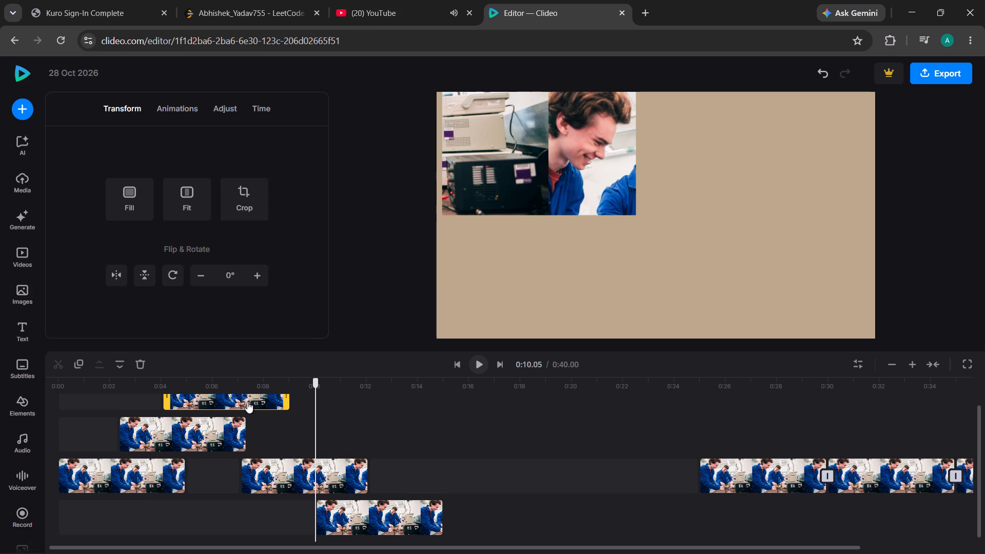
click(216, 382)
drag(216, 382, 230, 384)
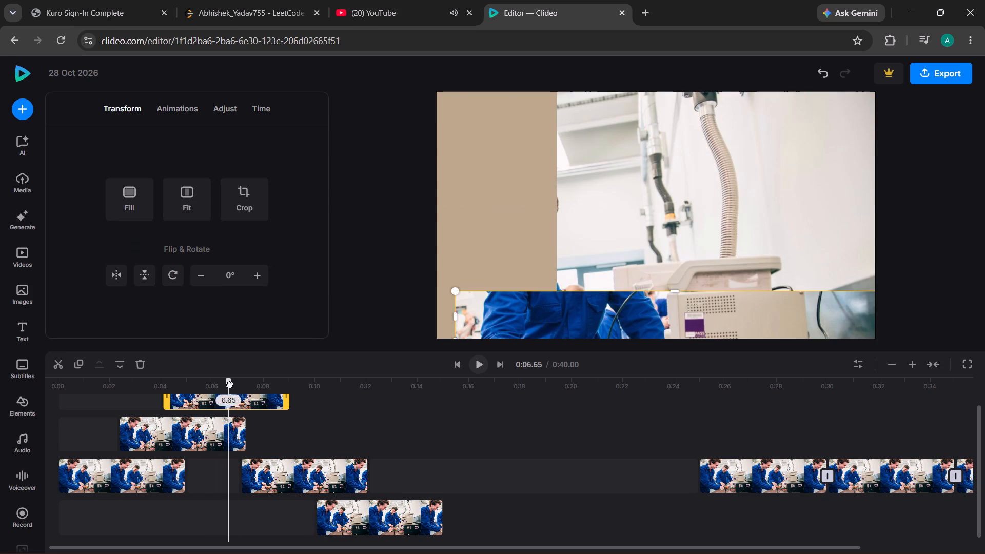
drag(230, 384, 258, 381)
drag(537, 313, 556, 251)
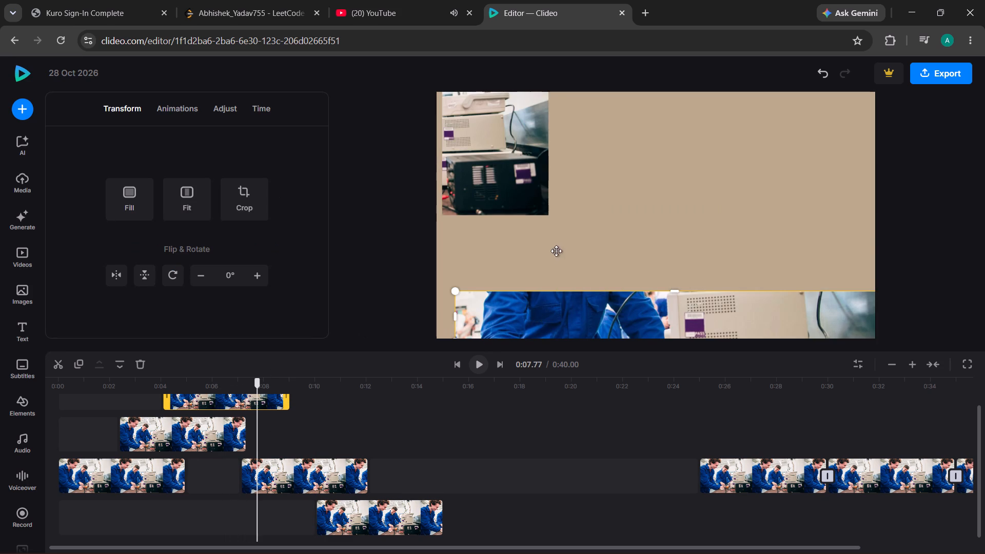
drag(556, 251, 562, 204)
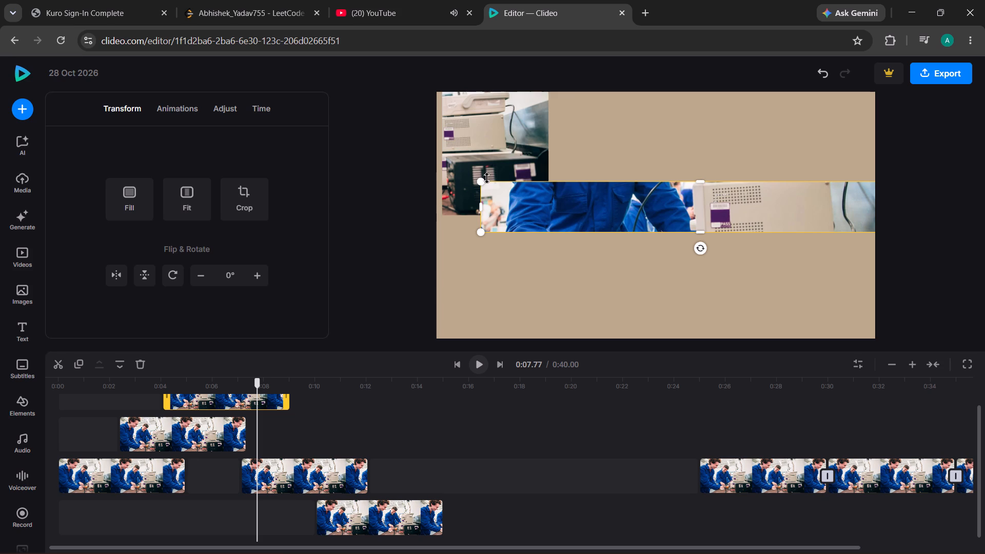
drag(487, 178, 523, 87)
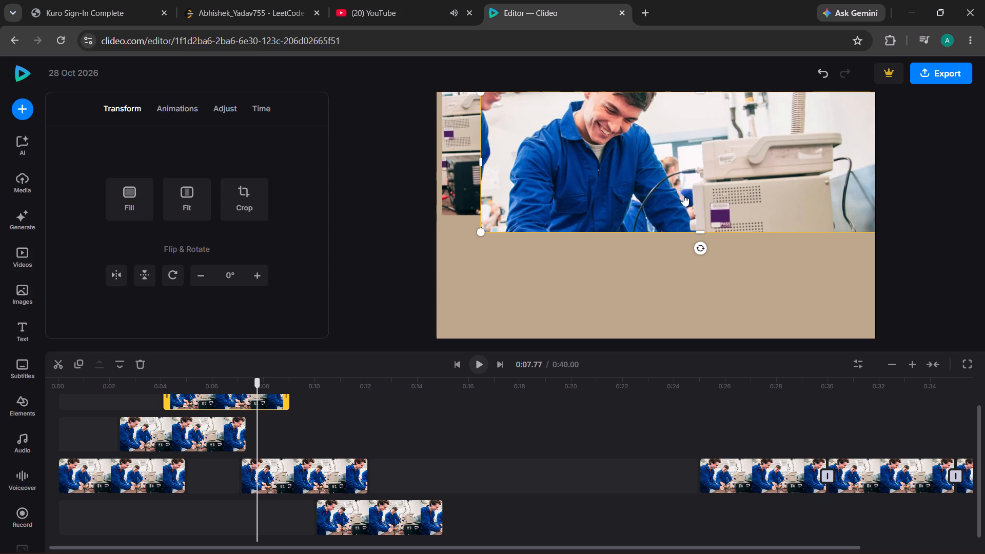
drag(683, 195, 640, 255)
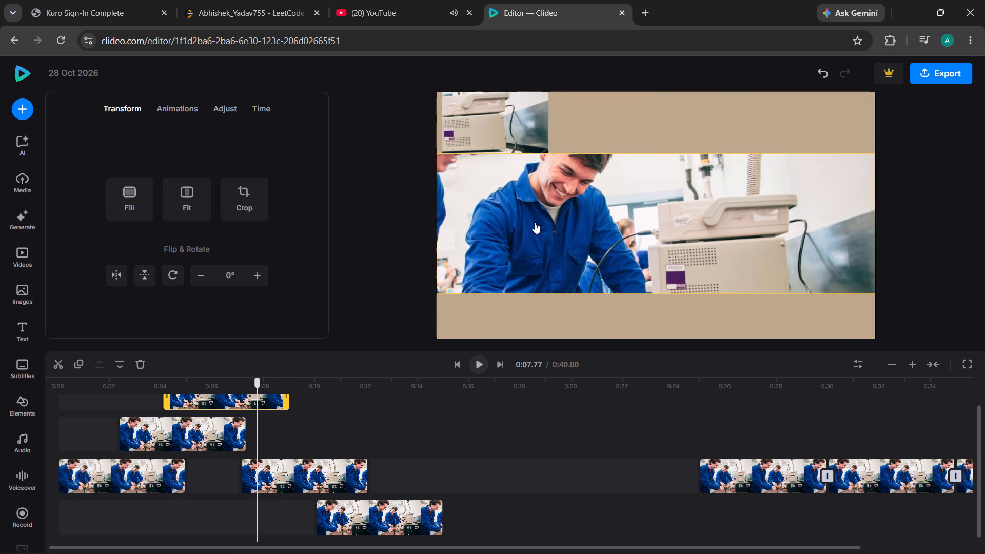
Crop the image's sides around the smiling man, raise its top edge above his hair, and shrink it slightly.
drag(439, 220, 468, 226)
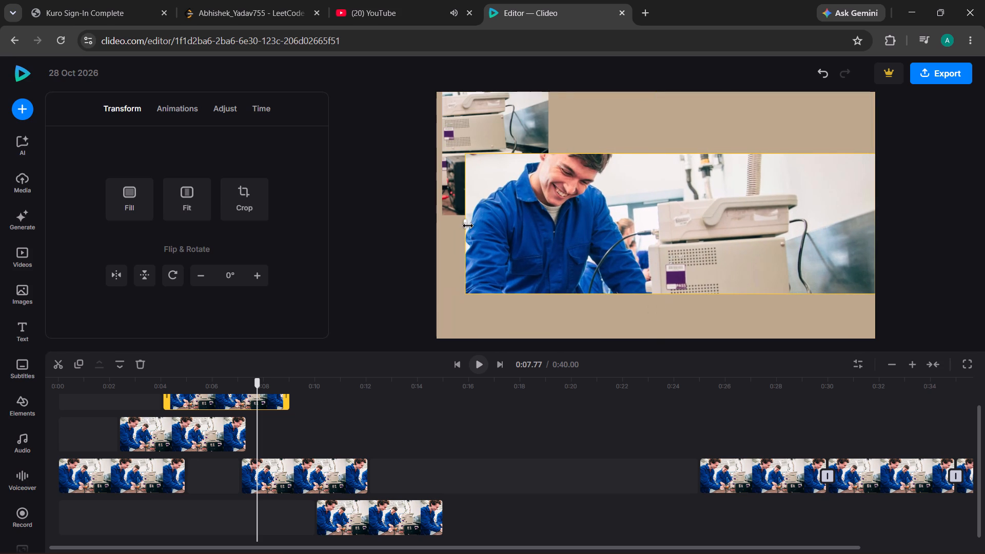
drag(874, 223, 639, 247)
drag(560, 154, 566, 131)
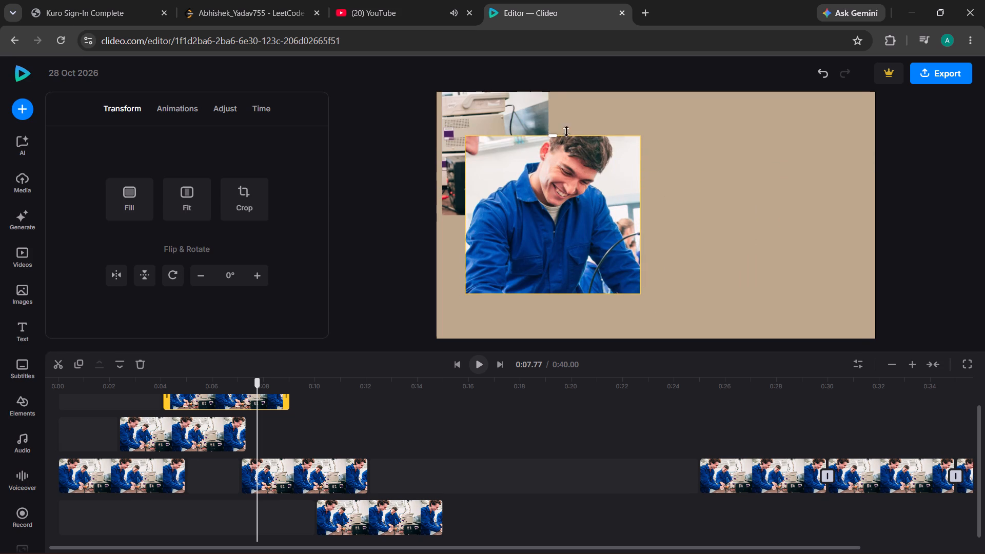
drag(566, 131, 582, 116)
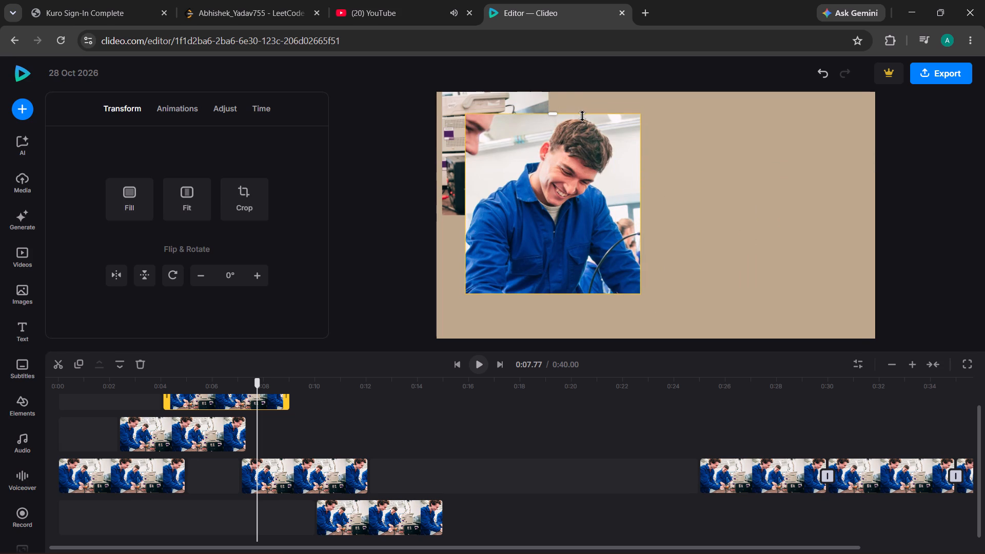
drag(582, 116, 582, 116)
drag(463, 174, 467, 183)
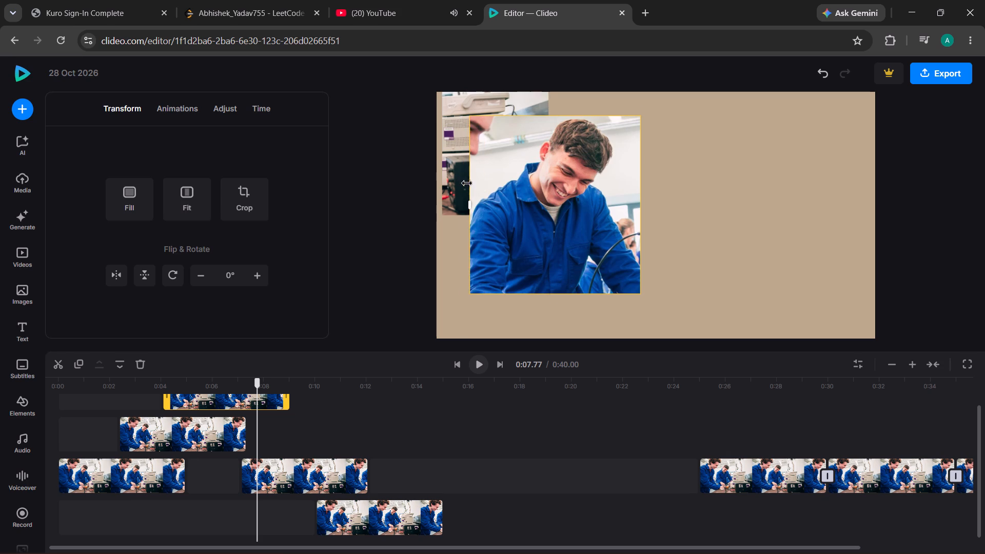
drag(467, 183, 463, 187)
drag(465, 117, 476, 126)
Place the smiling man's image in the canvas's upper-right corner and crop its bottom edge level with the equipment image.
drag(511, 175, 708, 157)
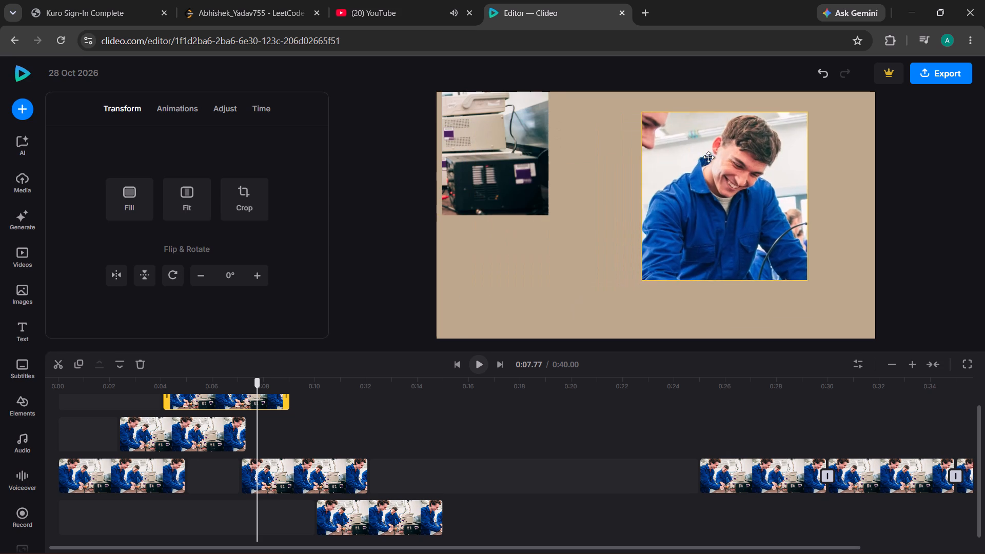
drag(708, 157, 742, 142)
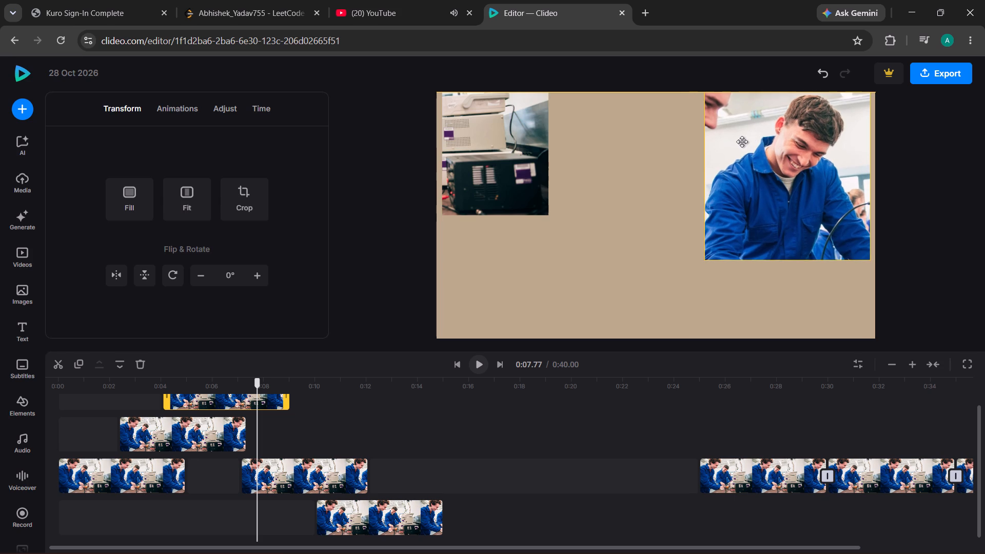
drag(742, 142, 741, 142)
drag(741, 142, 745, 137)
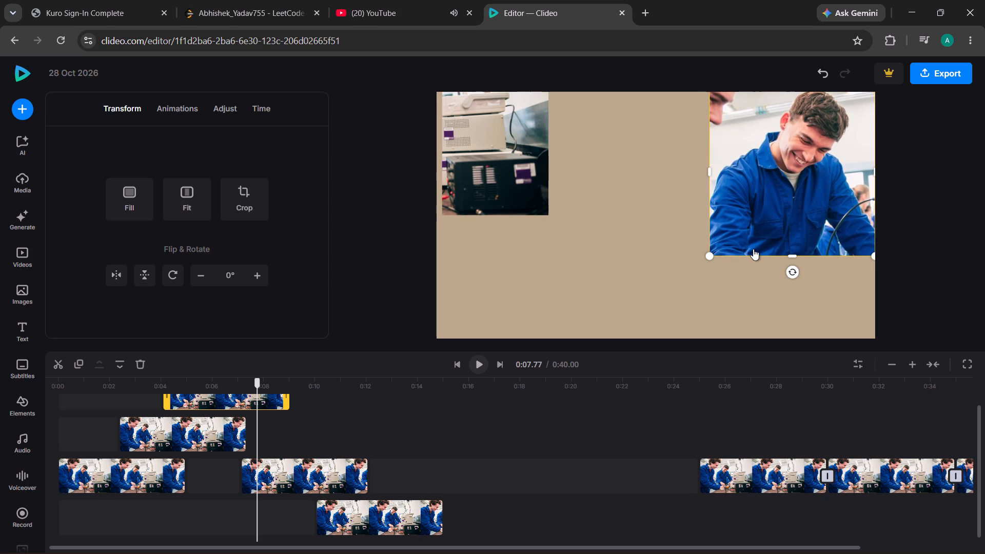
drag(754, 253, 773, 215)
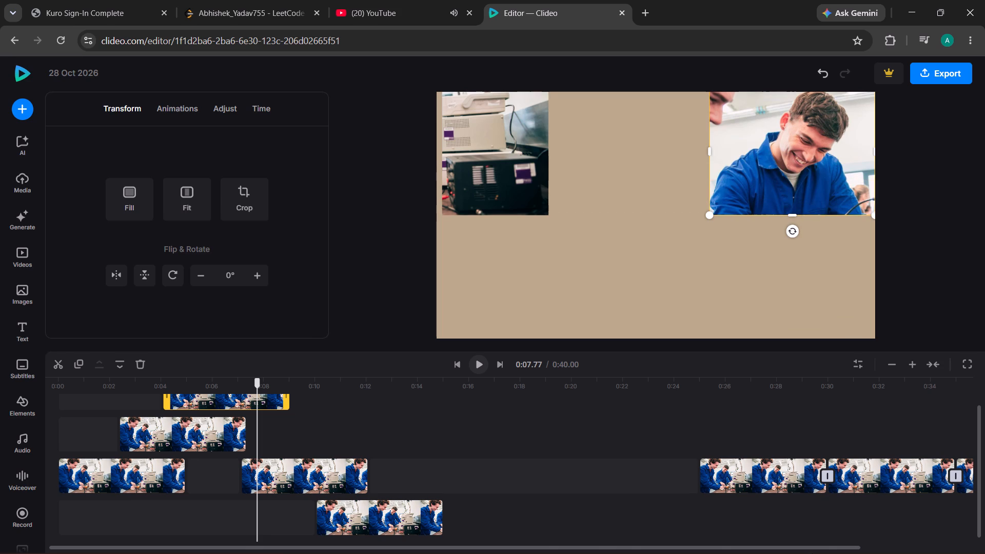
Lower the system volume to a little below half in the Windows quick settings and return to the editor.
click(861, 550)
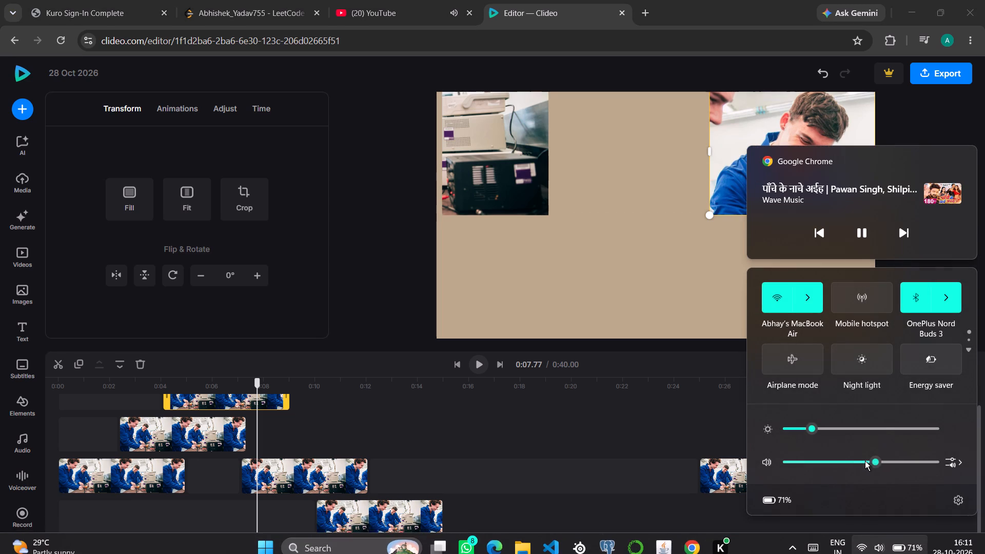
drag(875, 470, 944, 473)
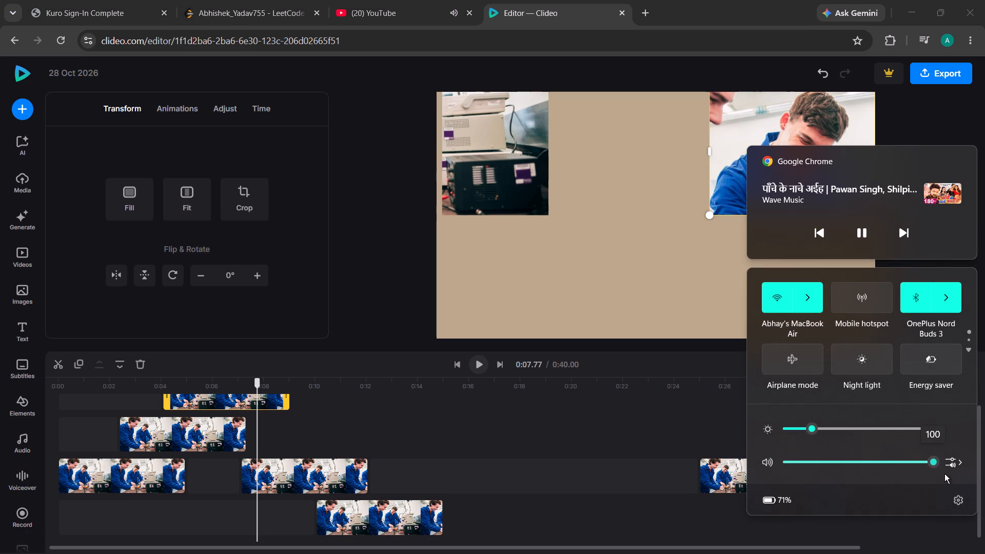
drag(944, 473, 852, 469)
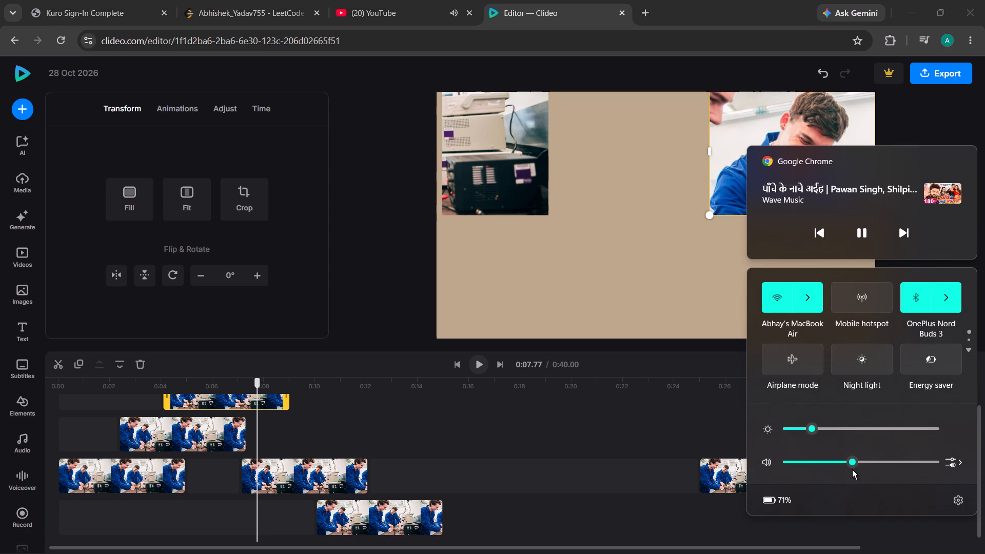
click(606, 246)
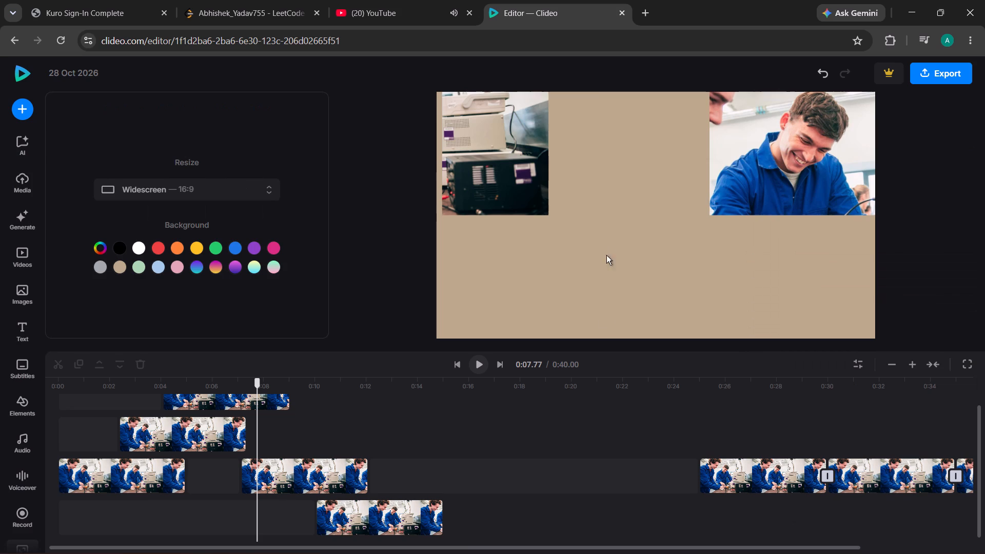
click(878, 552)
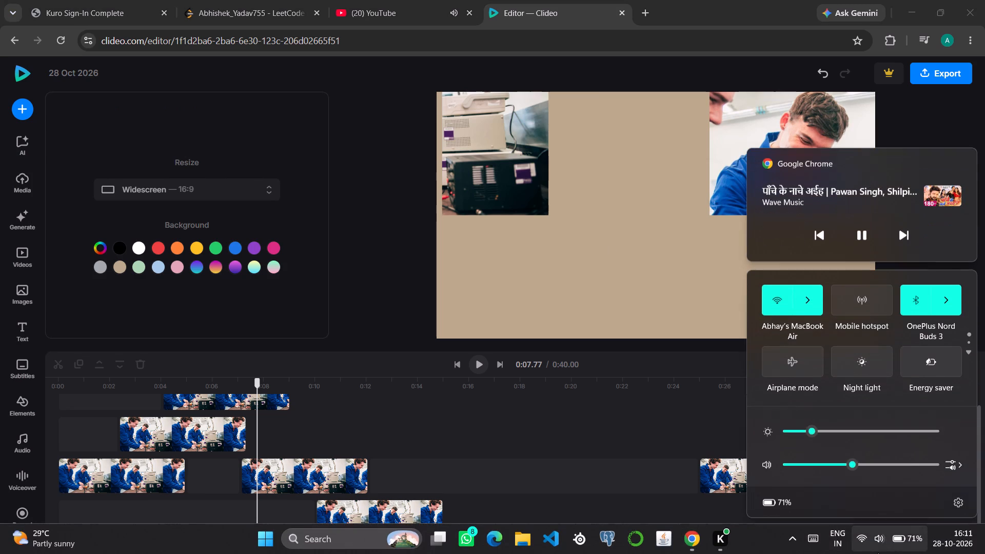
click(705, 24)
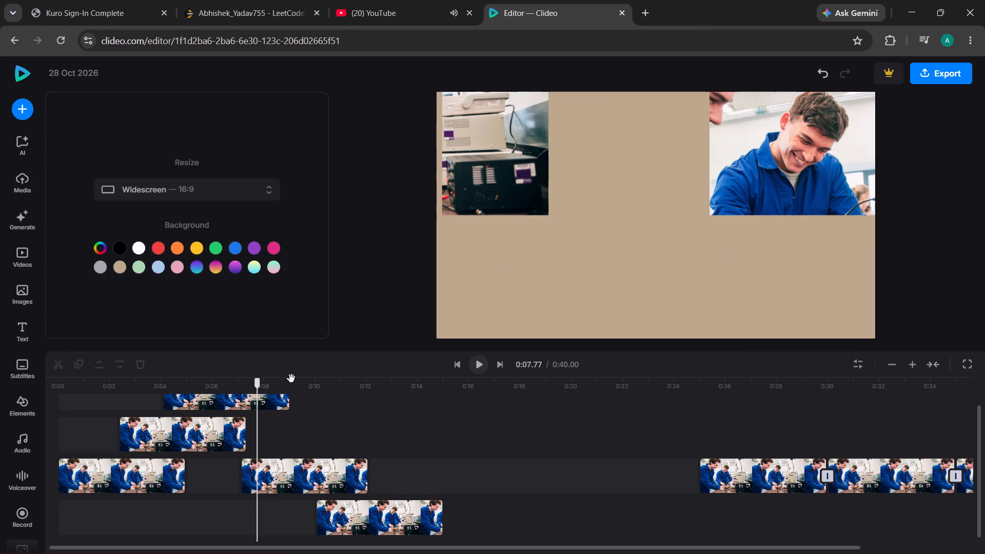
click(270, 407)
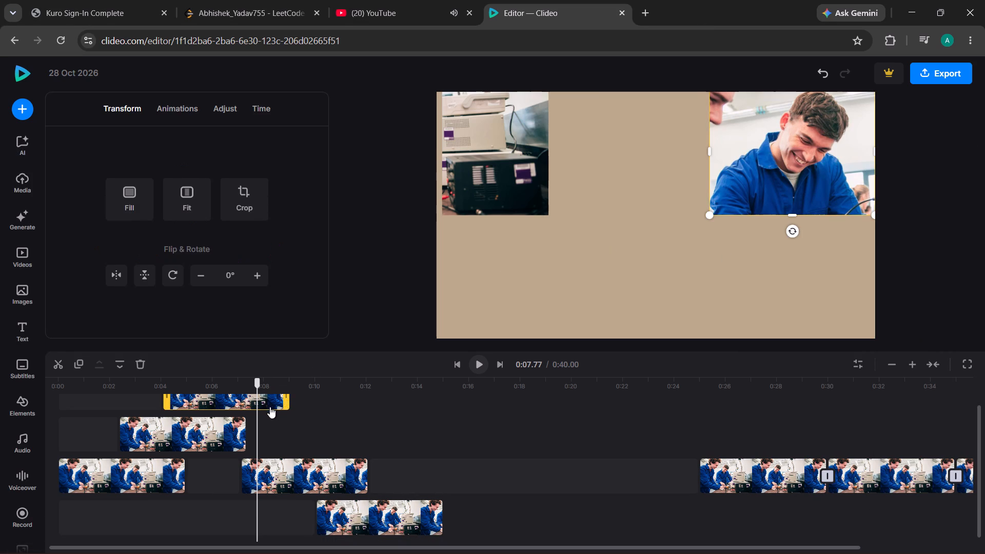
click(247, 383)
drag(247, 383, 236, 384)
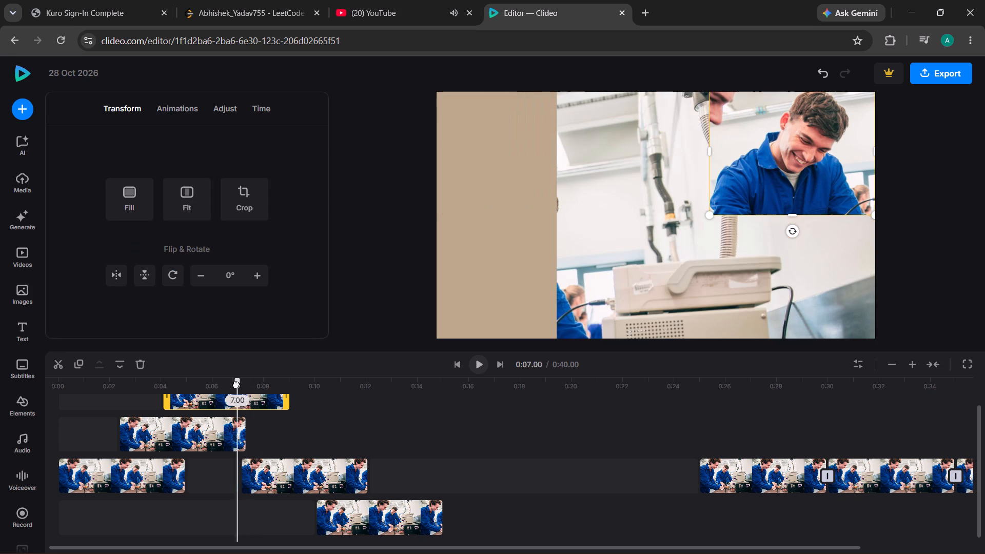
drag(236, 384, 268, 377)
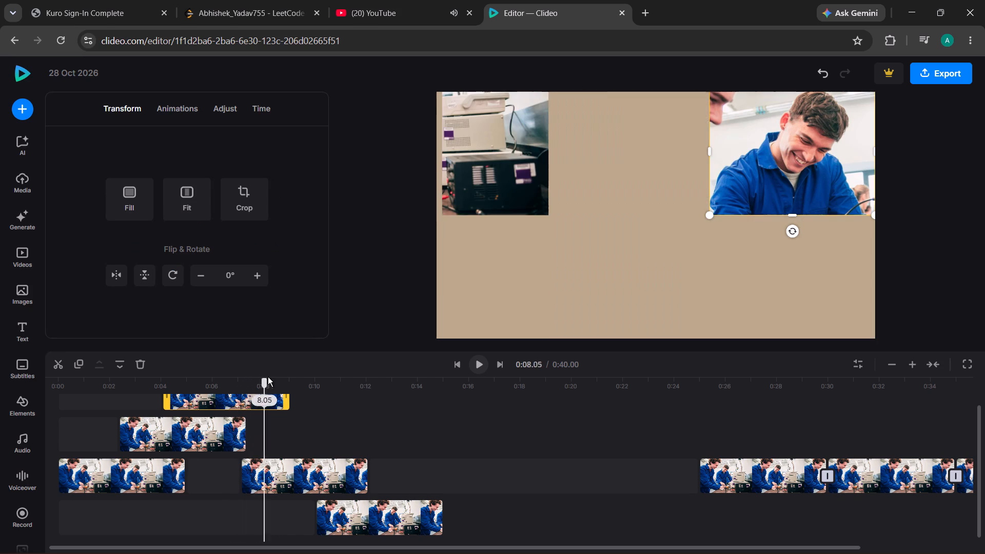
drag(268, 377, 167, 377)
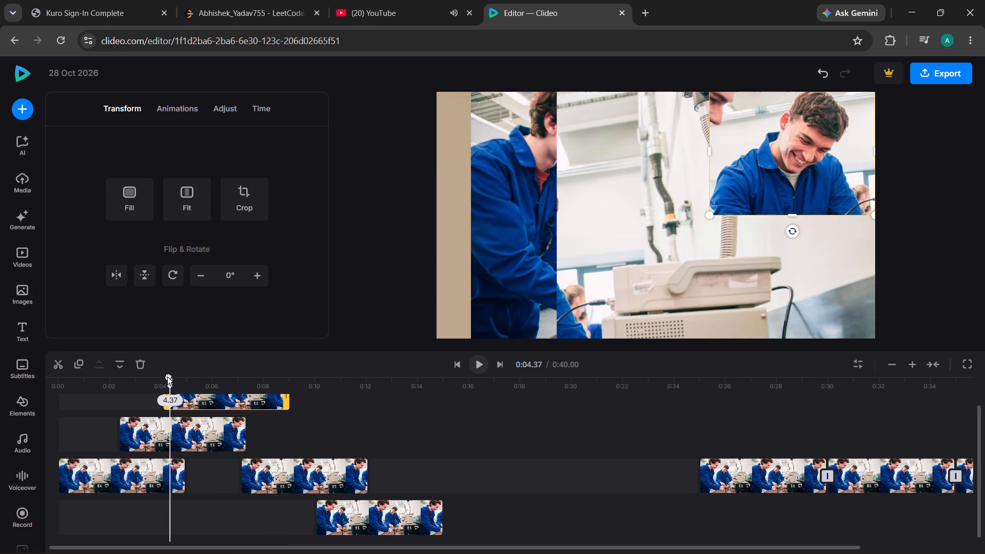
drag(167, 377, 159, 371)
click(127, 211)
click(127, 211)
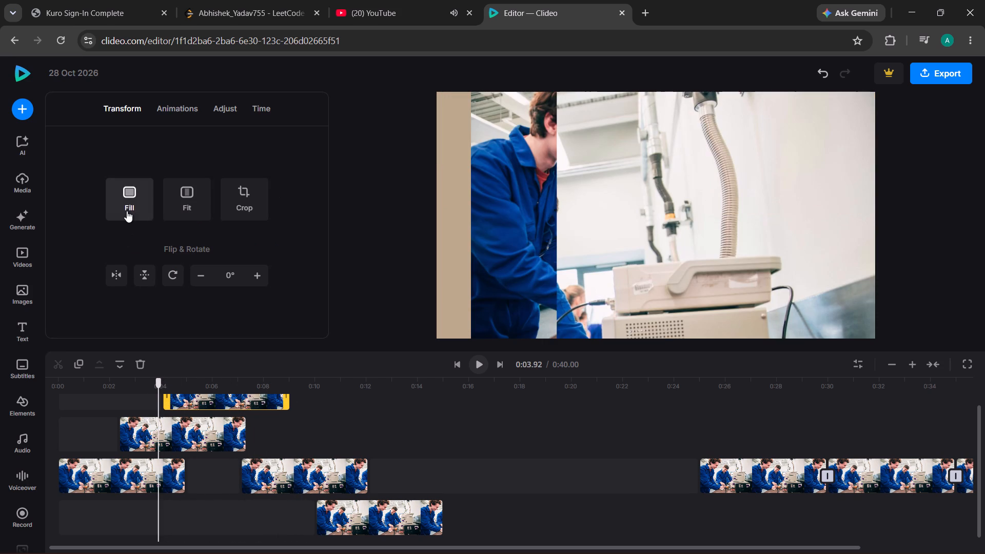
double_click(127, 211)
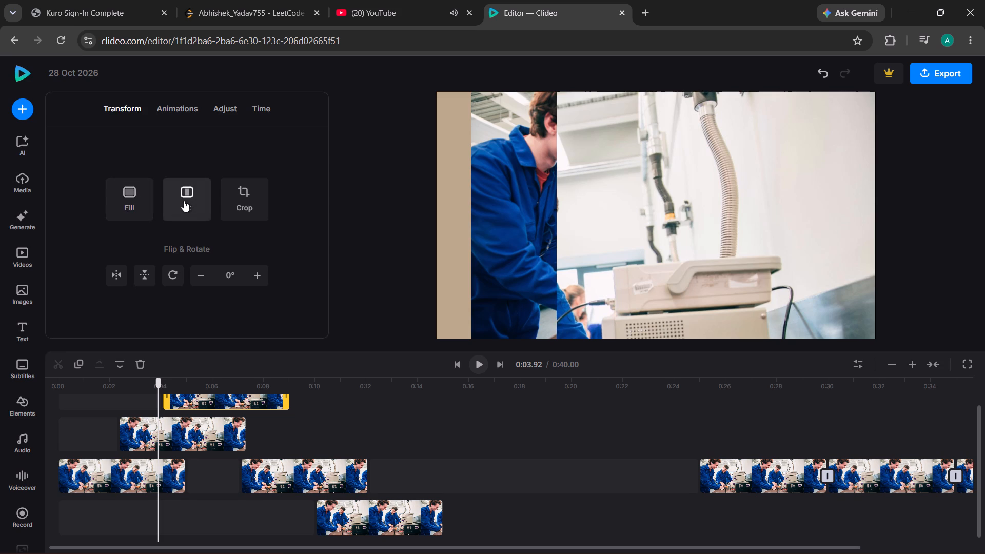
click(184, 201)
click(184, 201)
Set the crop ratio of the top visible track's clip to 21:9.
click(234, 196)
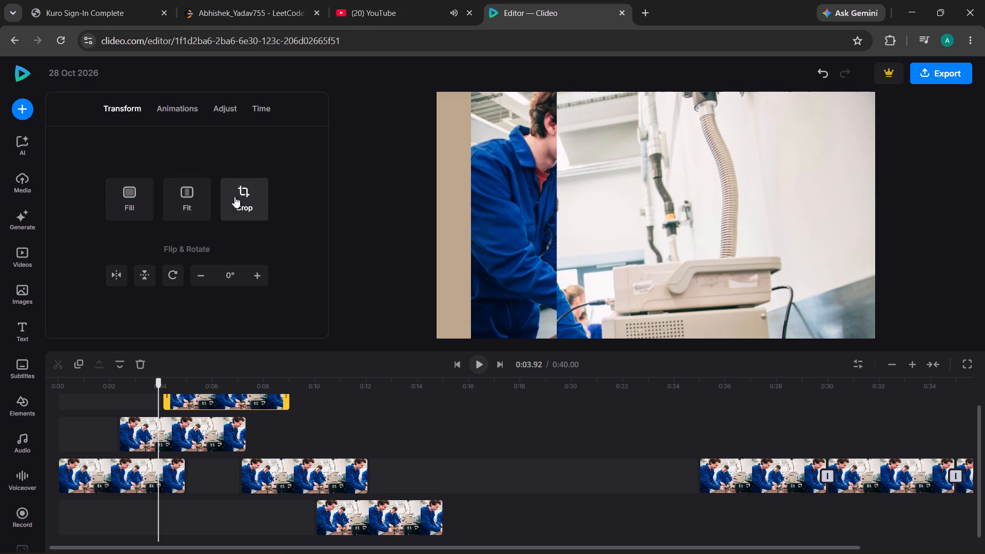
click(234, 196)
click(234, 196)
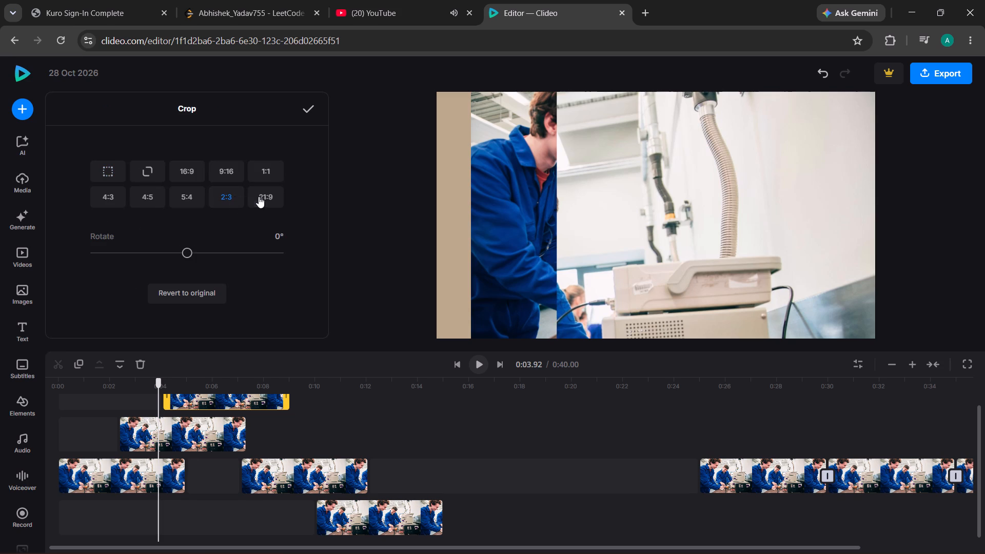
click(259, 197)
click(313, 109)
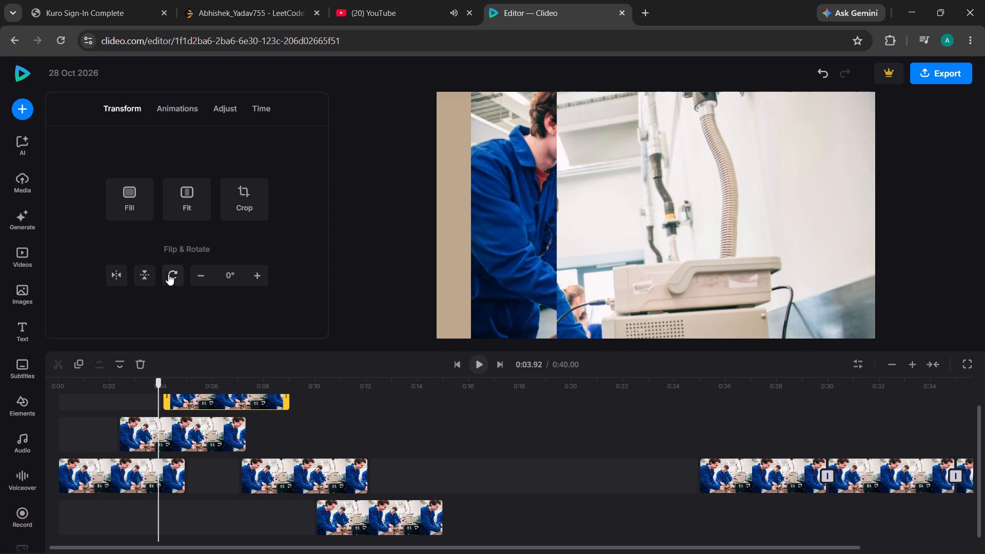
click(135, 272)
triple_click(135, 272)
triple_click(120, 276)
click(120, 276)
Reposition the second visible track's image inside its crop frame so both men's faces are framed, and leave cropping.
click(575, 214)
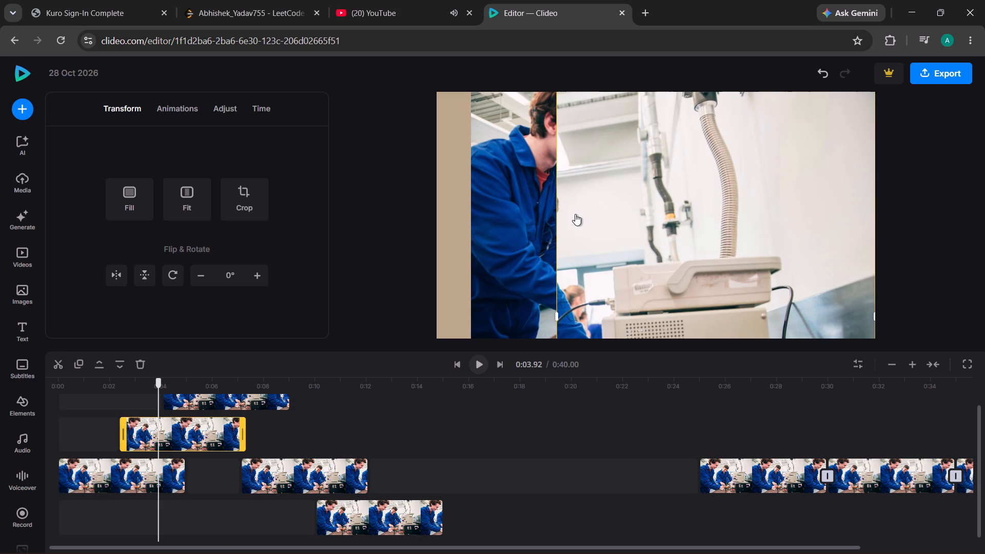
click(575, 214)
drag(575, 214, 520, 258)
drag(520, 258, 550, 270)
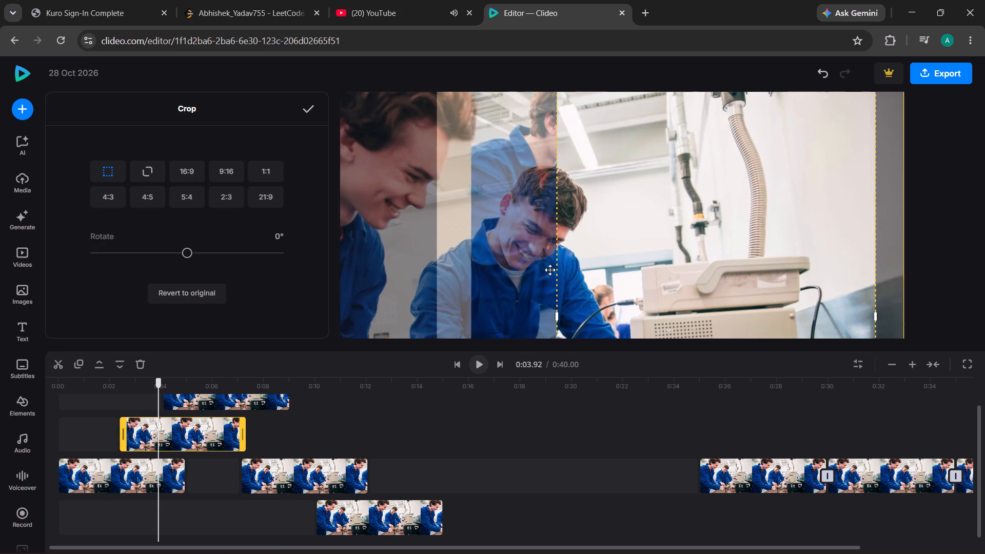
drag(550, 270, 765, 290)
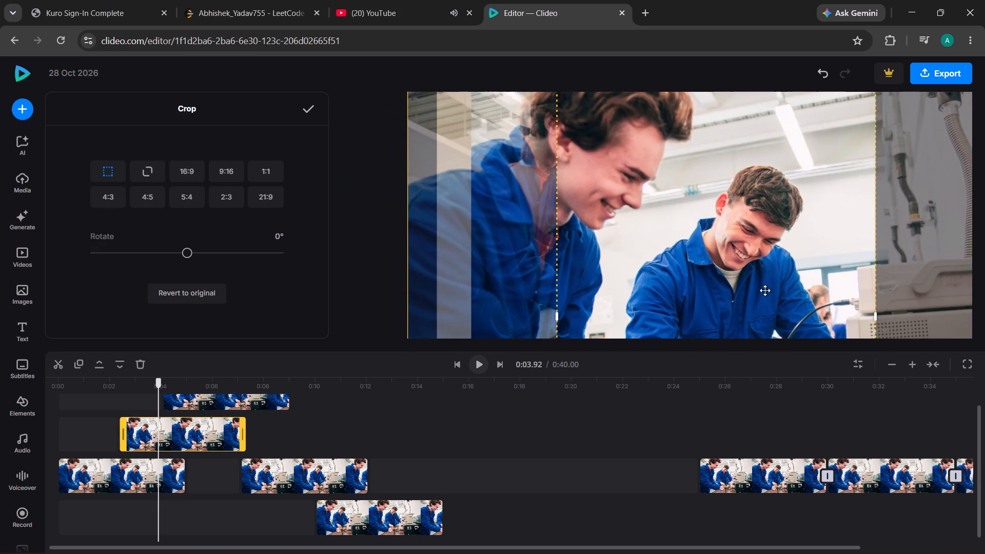
drag(765, 290, 797, 288)
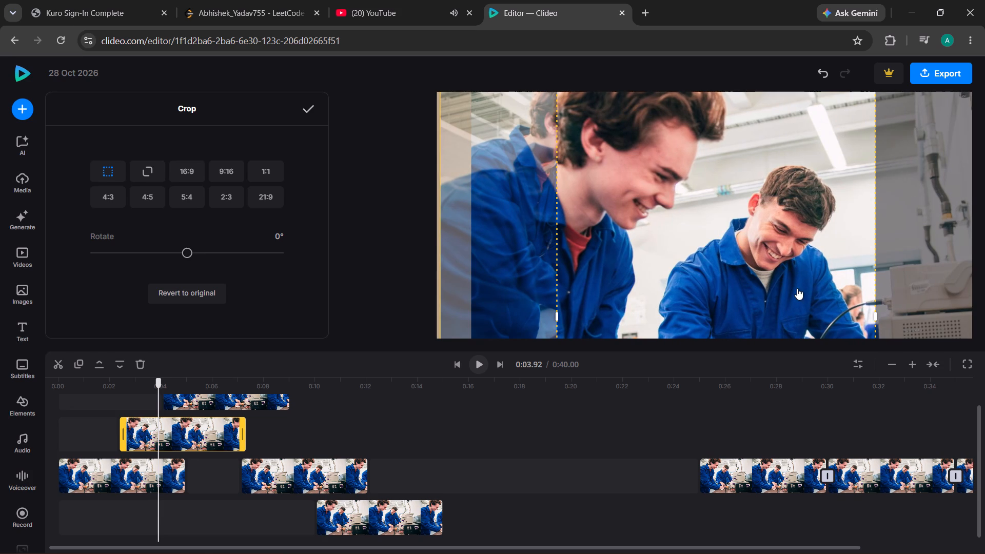
click(664, 418)
Scrub back through the timeline to 0:00 and forward to about 0:09 to review the layered clips.
click(606, 269)
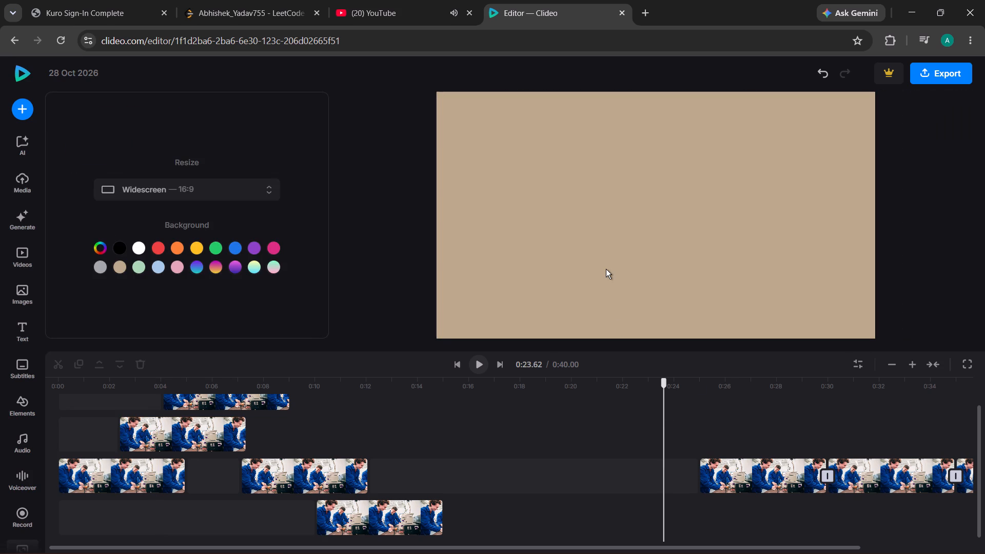
triple_click(606, 269)
triple_click(606, 269)
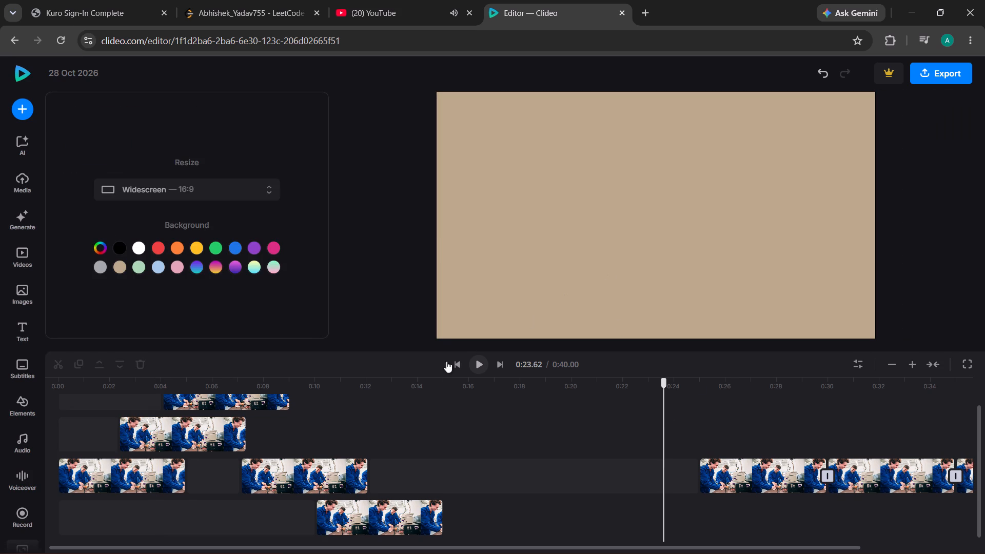
click(373, 392)
drag(373, 392, 323, 393)
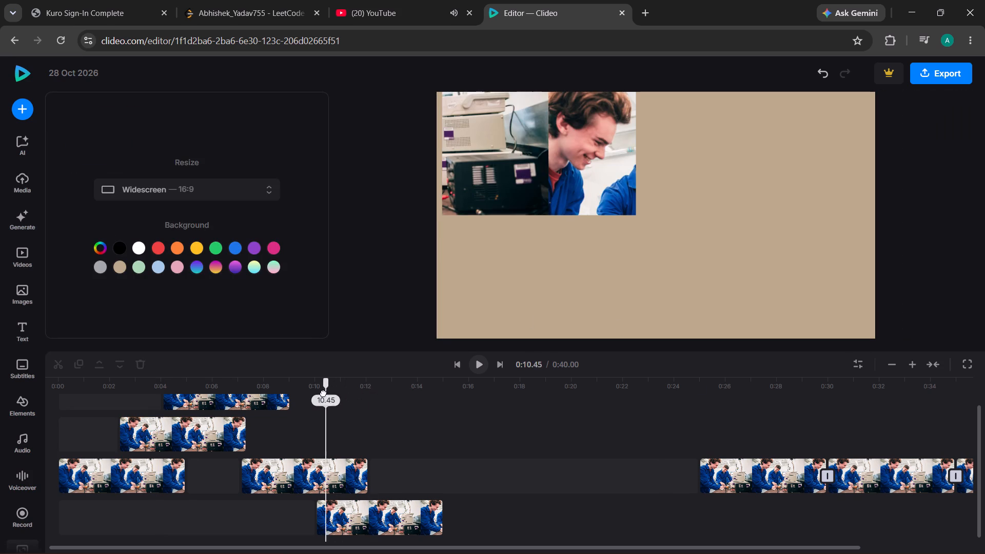
drag(323, 393, 157, 397)
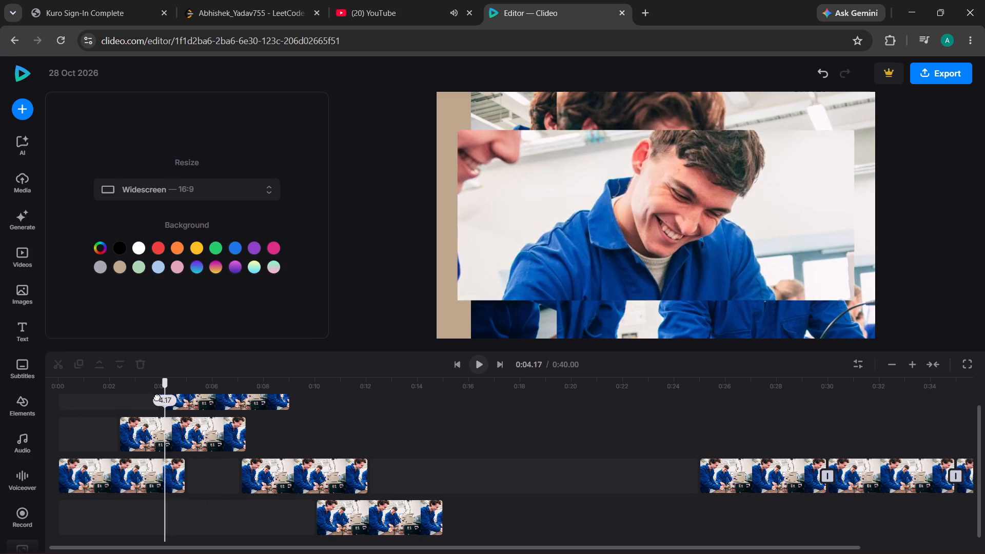
drag(157, 397, 58, 431)
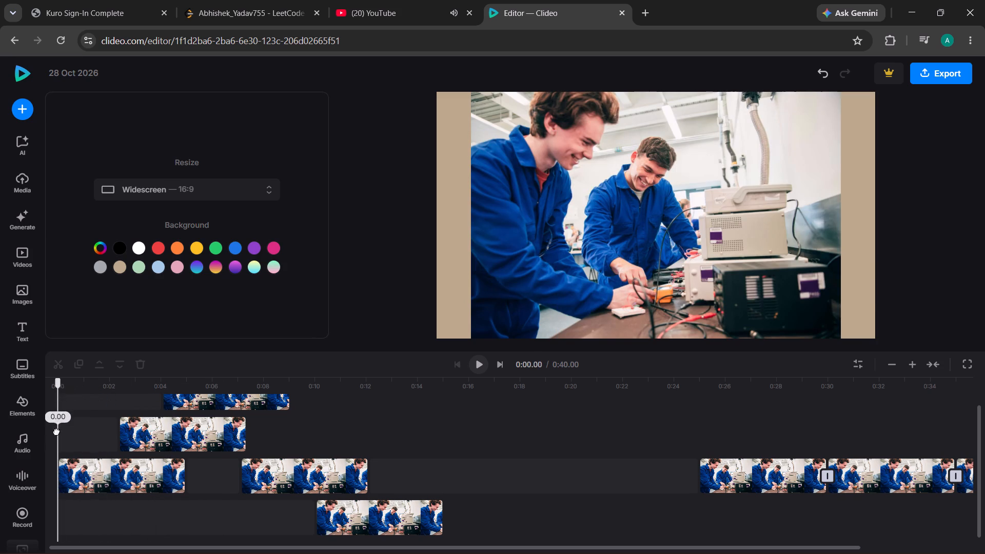
drag(58, 431, 0, 327)
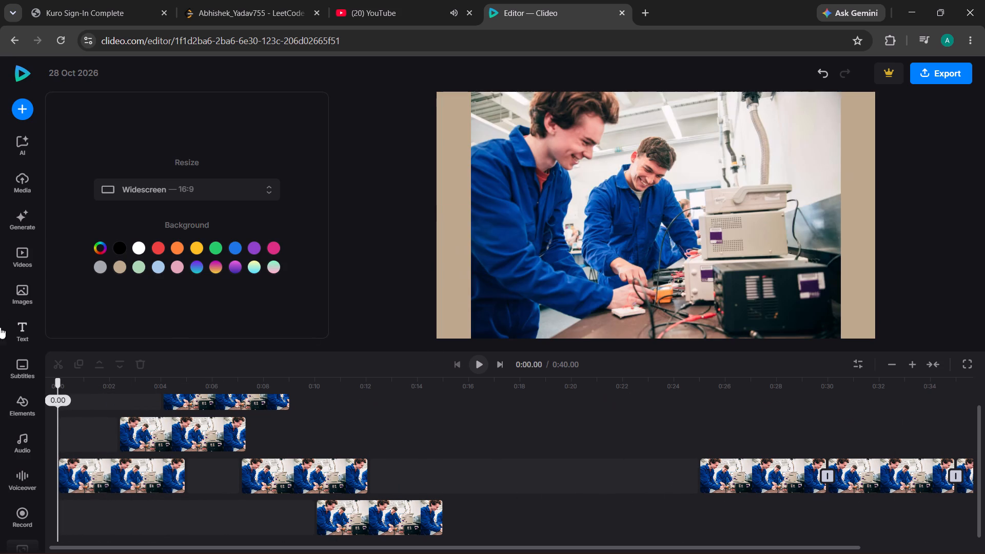
drag(0, 327, 64, 361)
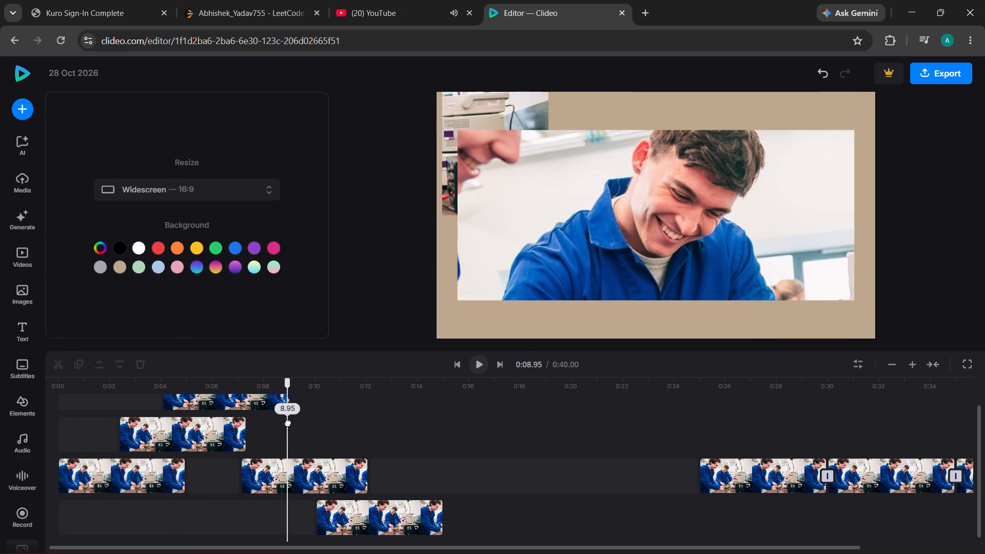
click(288, 423)
Move the clip starting at 0:25 on the main track up one track, starting at about 0:10.
drag(730, 467, 445, 425)
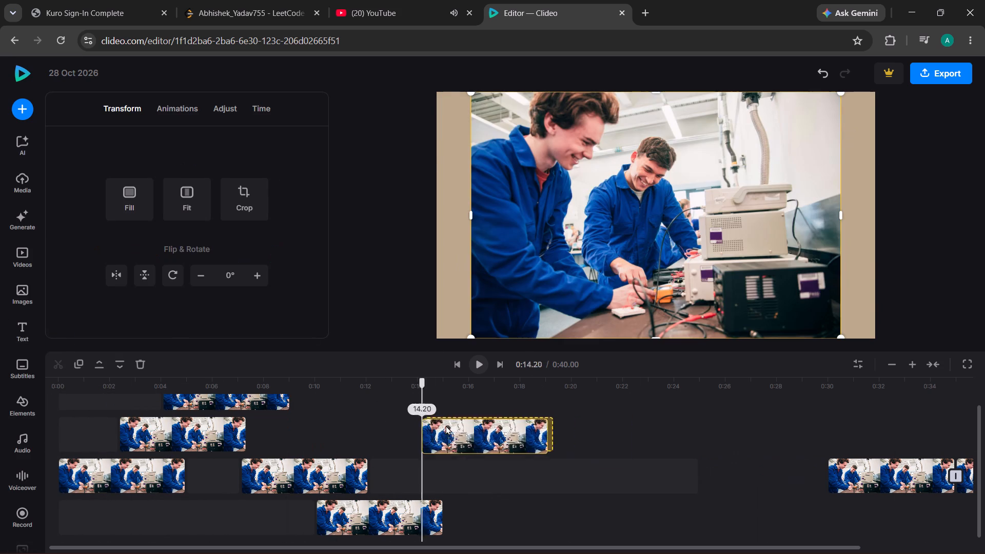
drag(445, 425, 345, 425)
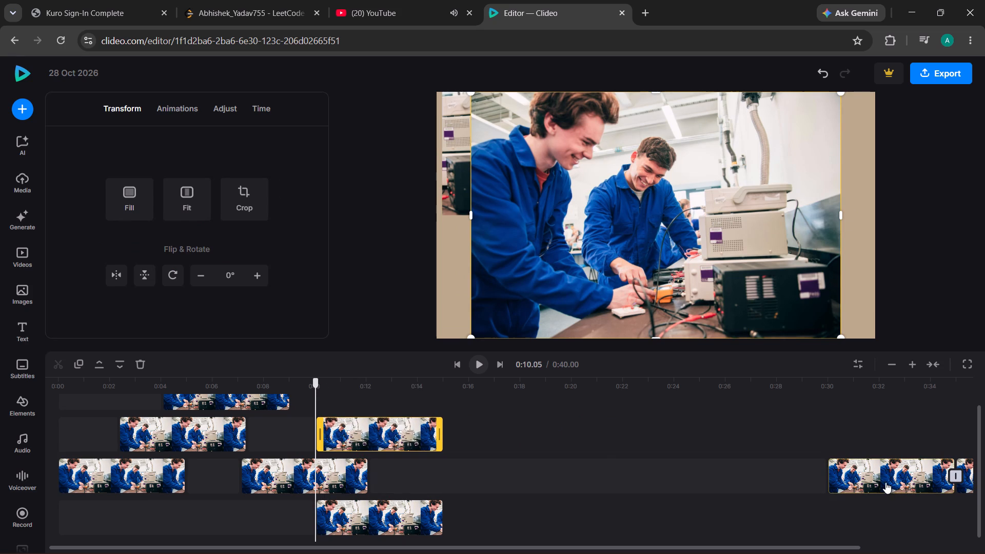
Move the main track's clip starting at 0:30 onto its own new bottom track, starting at about 0:15.8.
drag(885, 482, 459, 494)
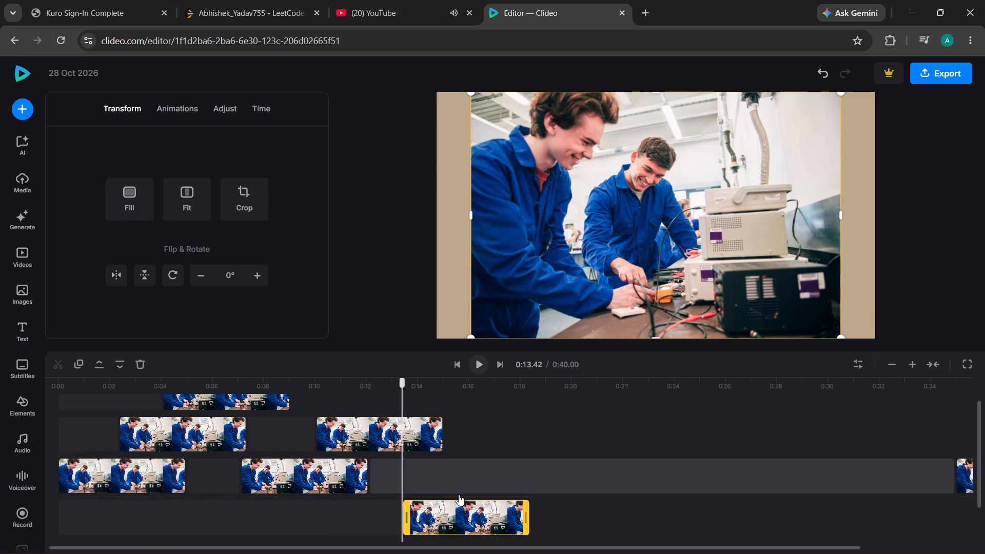
scroll(446, 439, down, 2)
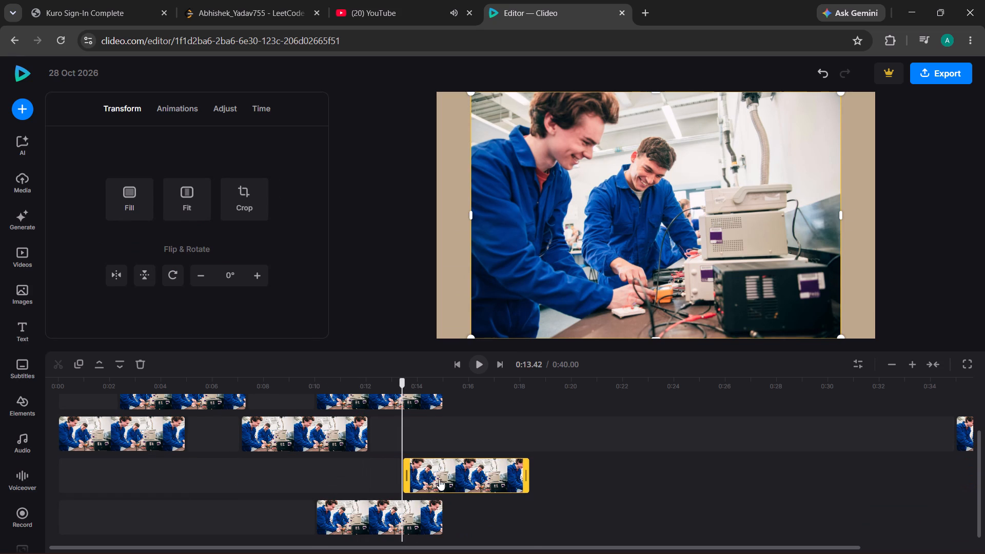
drag(440, 479, 496, 501)
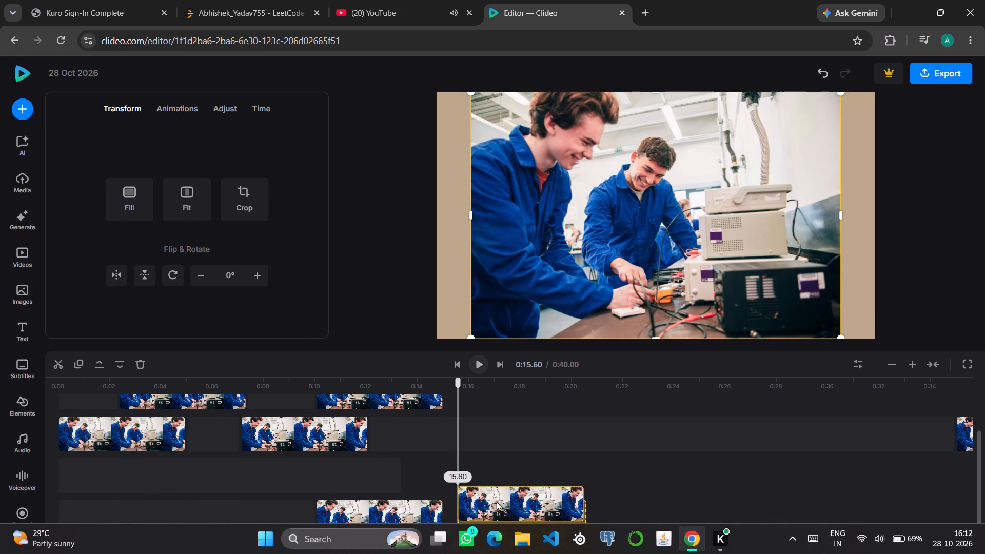
drag(496, 501, 498, 540)
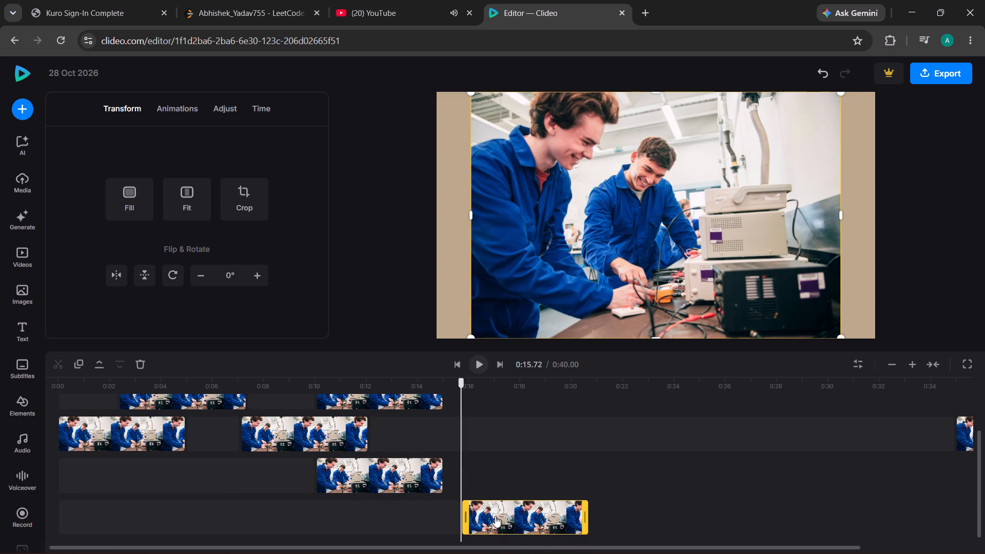
drag(495, 514, 496, 537)
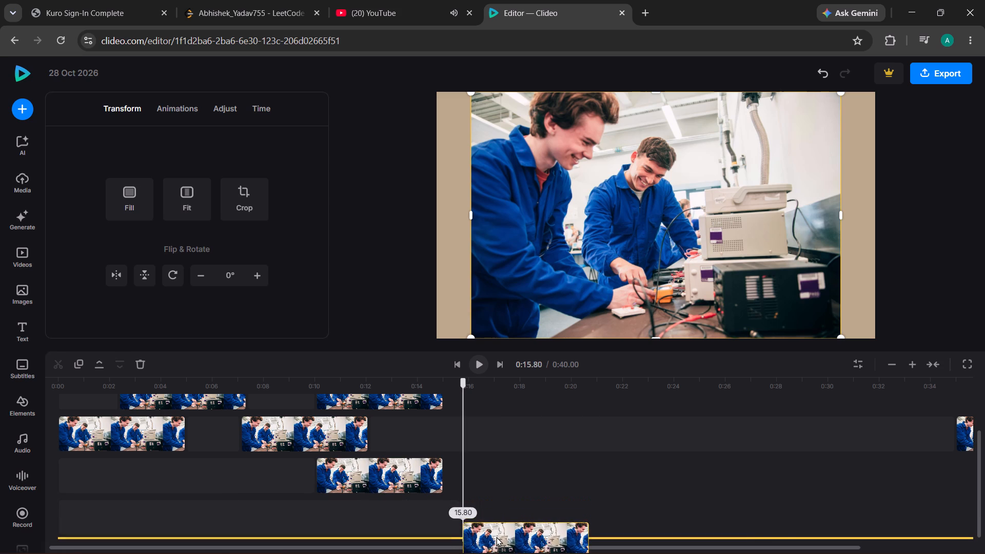
drag(496, 537, 497, 536)
Move the main track's last clip, starting at 0:35, onto another new bottom track, starting at about 0:20.
scroll(794, 456, left, 1)
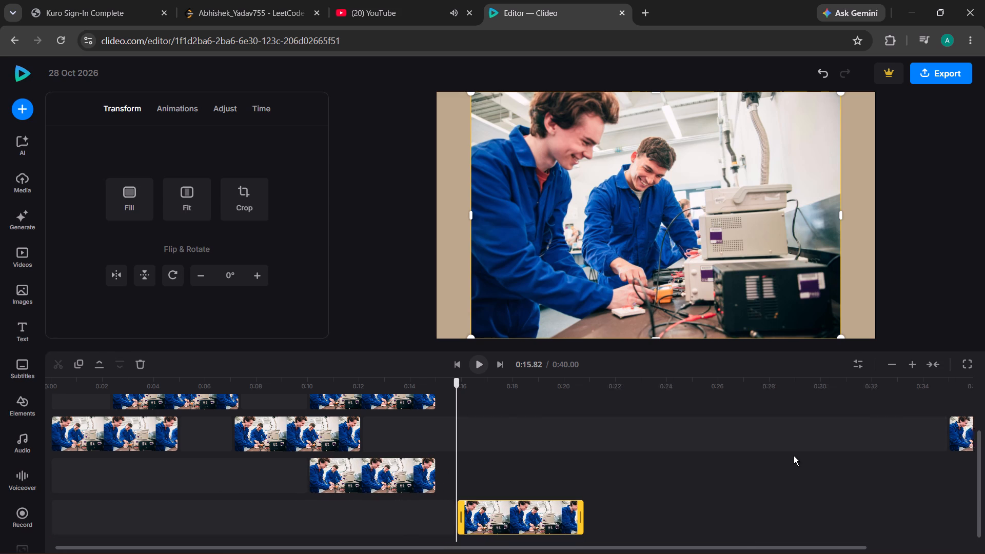
scroll(794, 456, left, 1)
drag(942, 432, 555, 540)
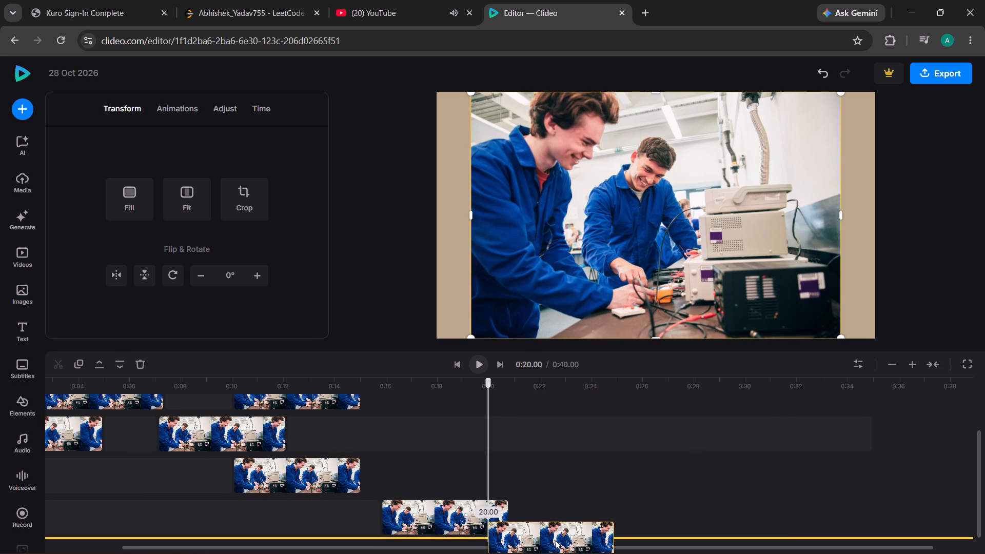
drag(555, 540, 555, 541)
Select all the clips across every timeline track and duplicate them.
scroll(539, 490, up, 2)
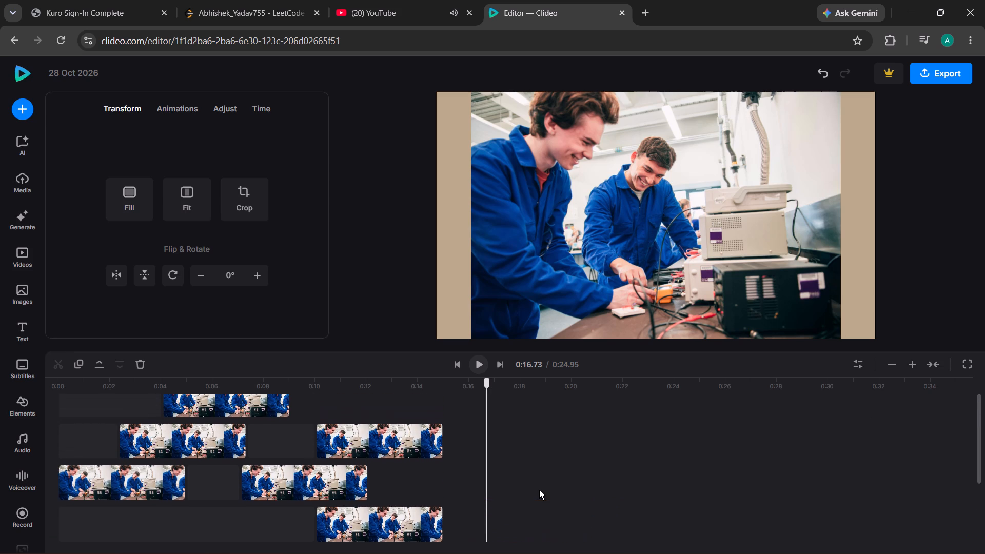
scroll(539, 490, up, 1)
scroll(771, 422, left, 5)
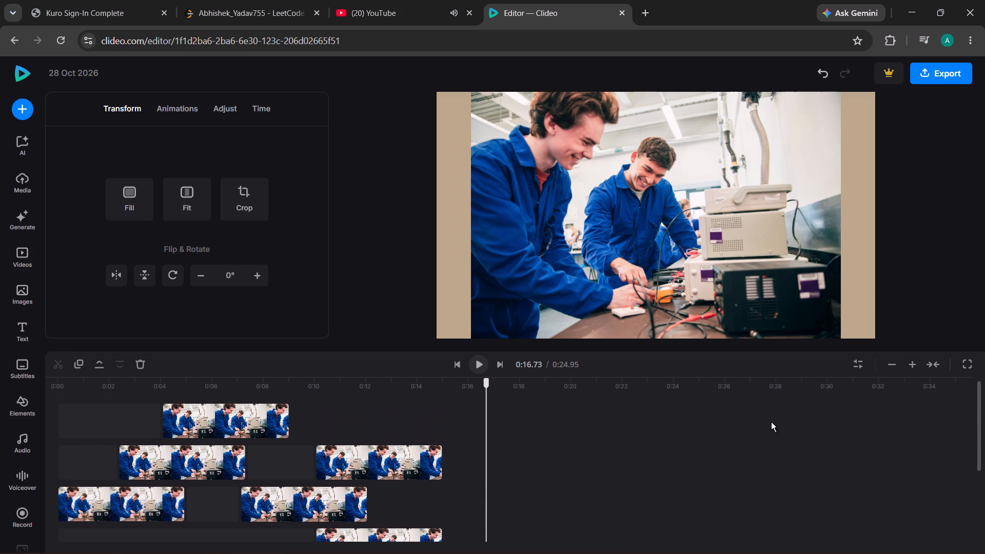
scroll(771, 422, right, 2)
scroll(771, 422, down, 2)
click(731, 524)
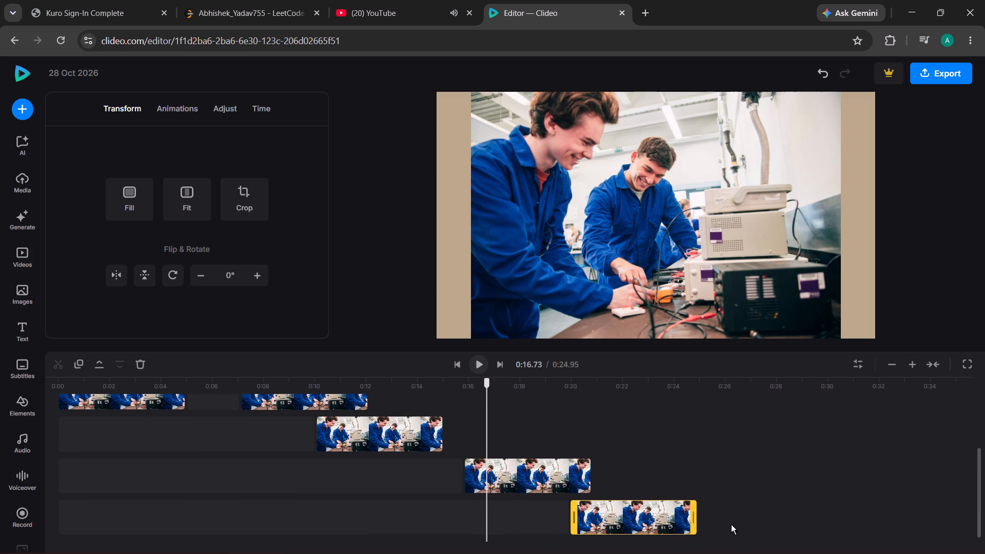
drag(731, 524, 70, 386)
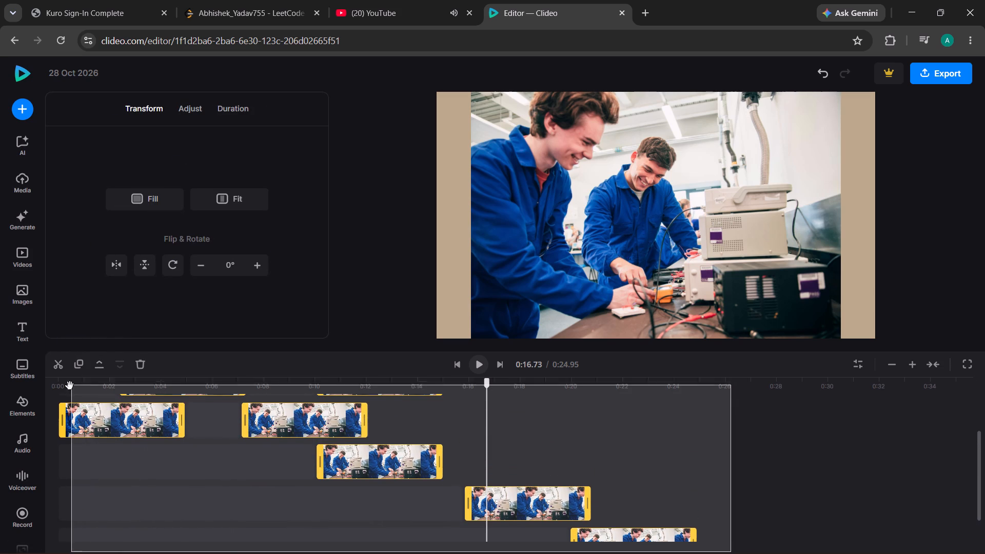
drag(70, 386, 27, 415)
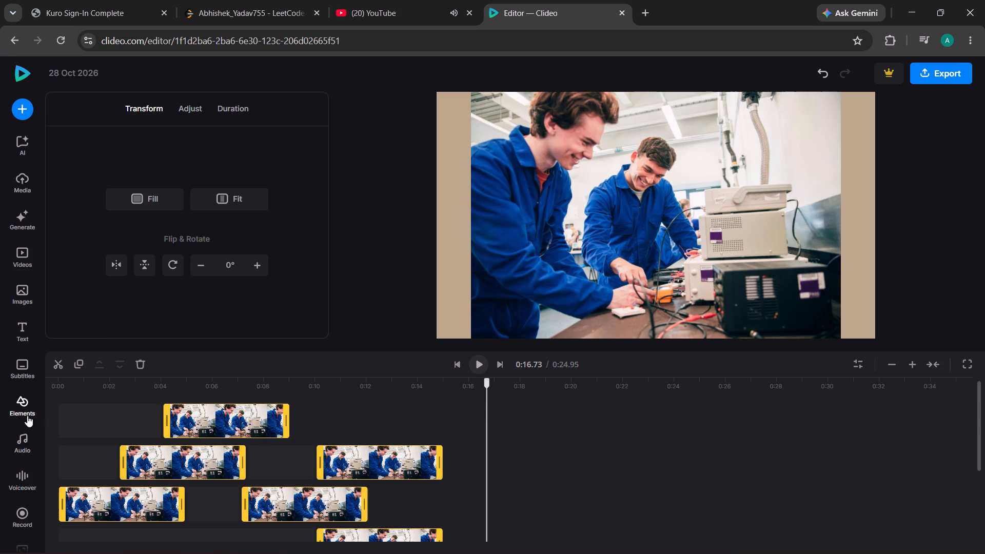
click(76, 373)
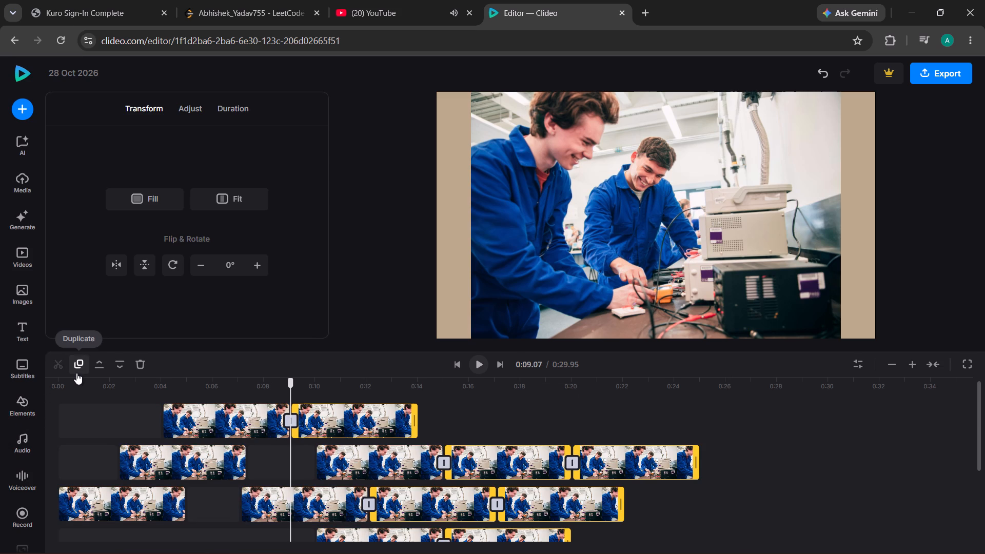
scroll(266, 439, down, 2)
scroll(266, 439, up, 2)
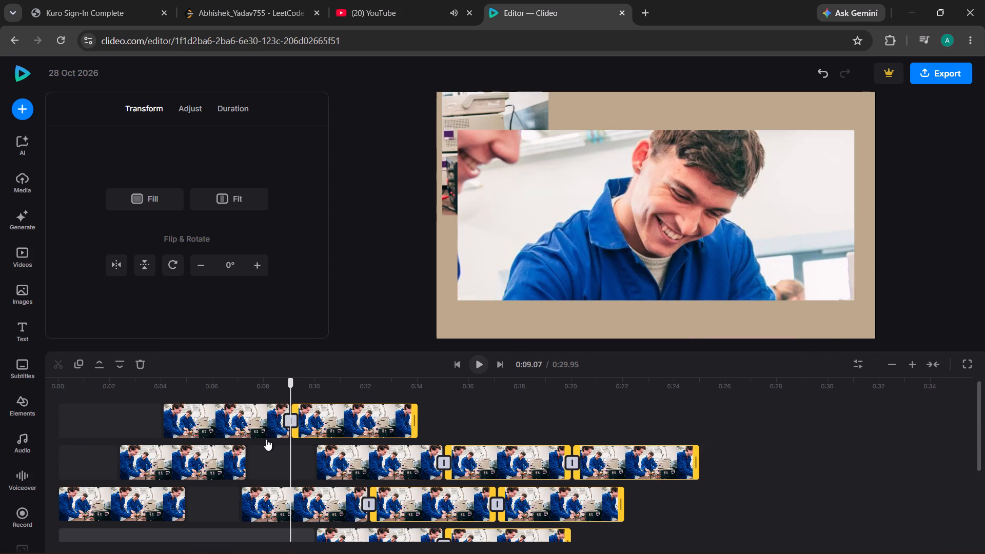
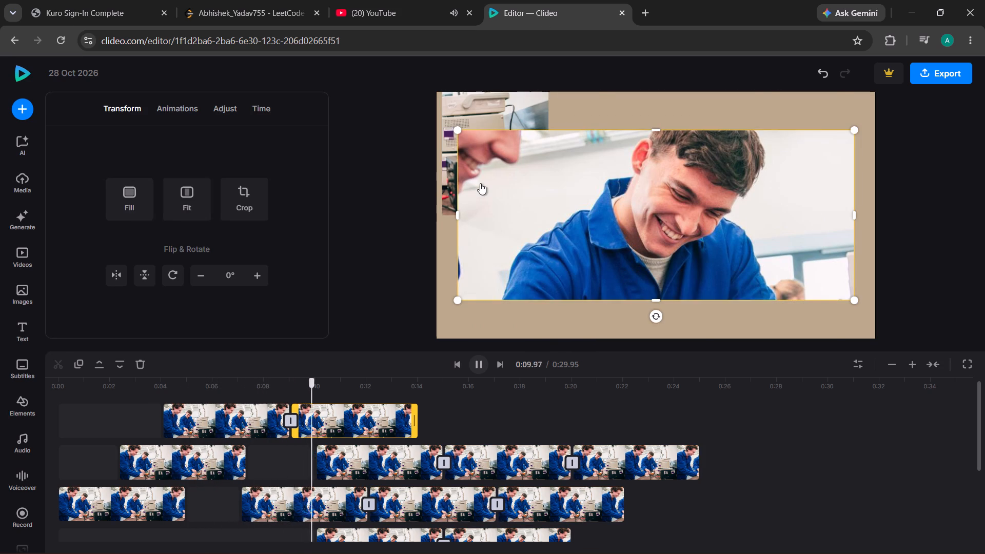
Pause the preview playback at about 0:11, where the duplicated clips overlap on the canvas.
key(space)
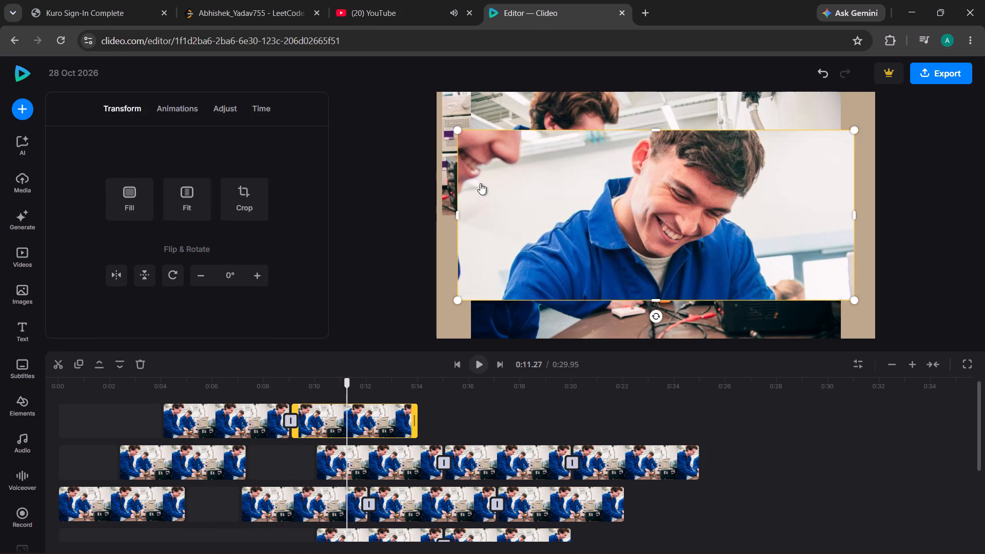
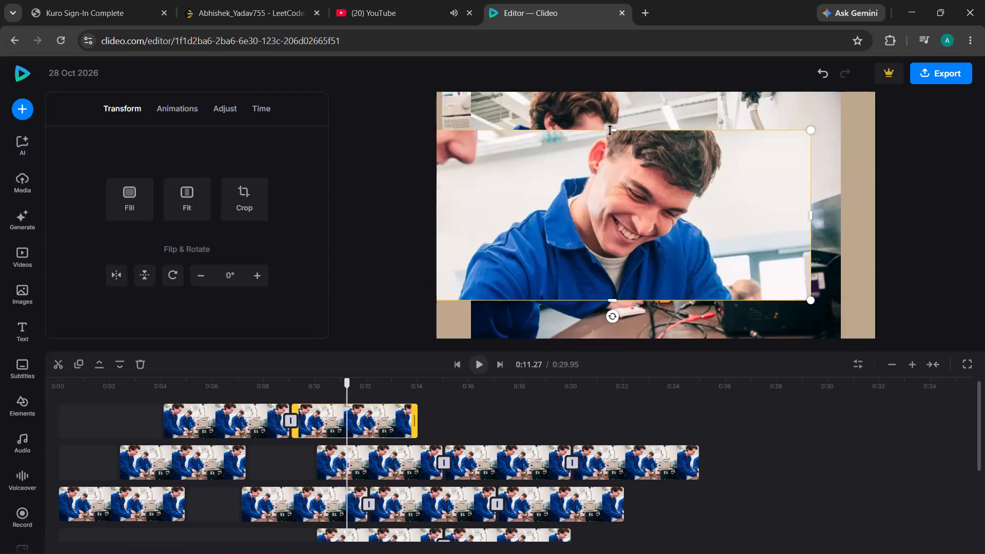
Crop the top edge of the selected top-track clip down to the smiling man's chin, leaving a wide, short strip.
drag(611, 128, 624, 235)
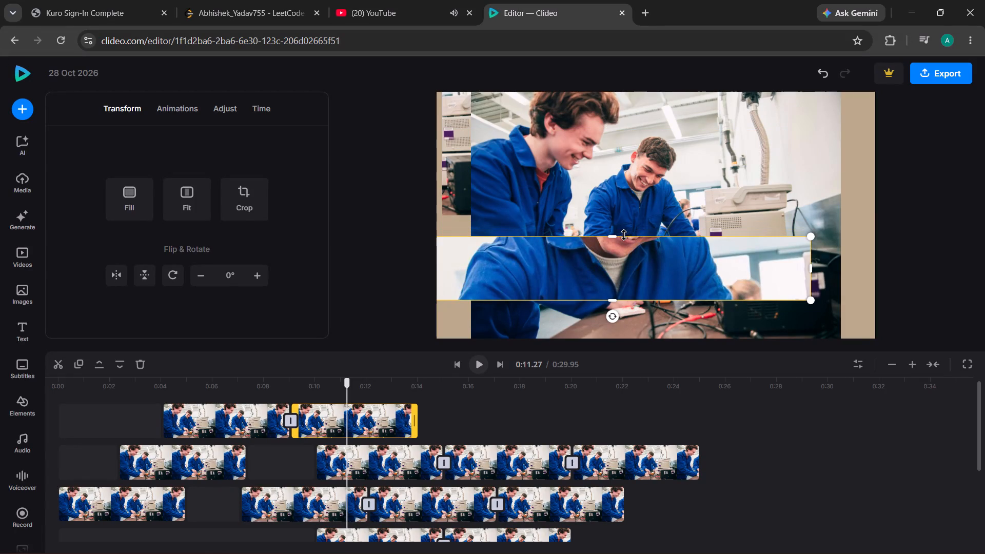
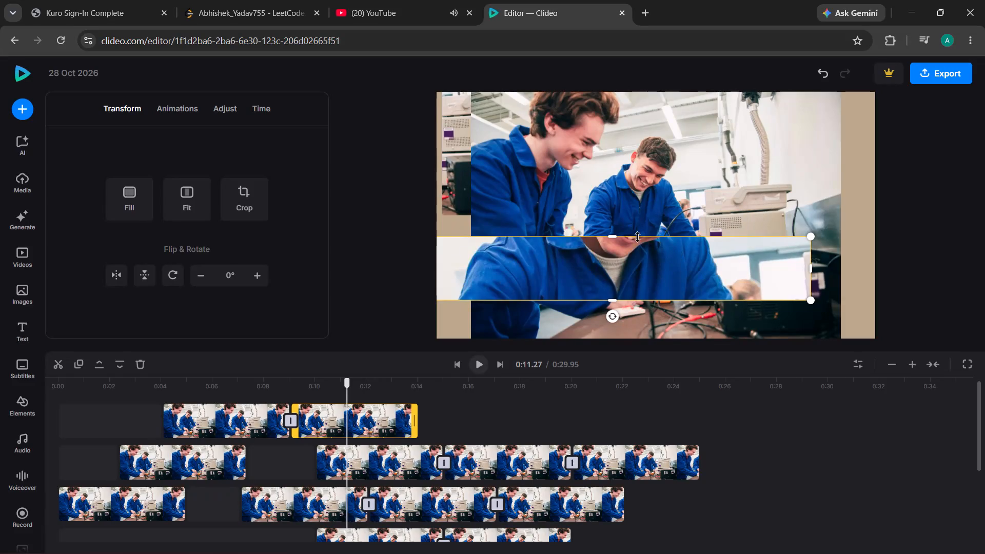
Extend the top edge of the selected top-track clip upward to uncover the smiling man's face up to his hair.
drag(618, 235, 635, 174)
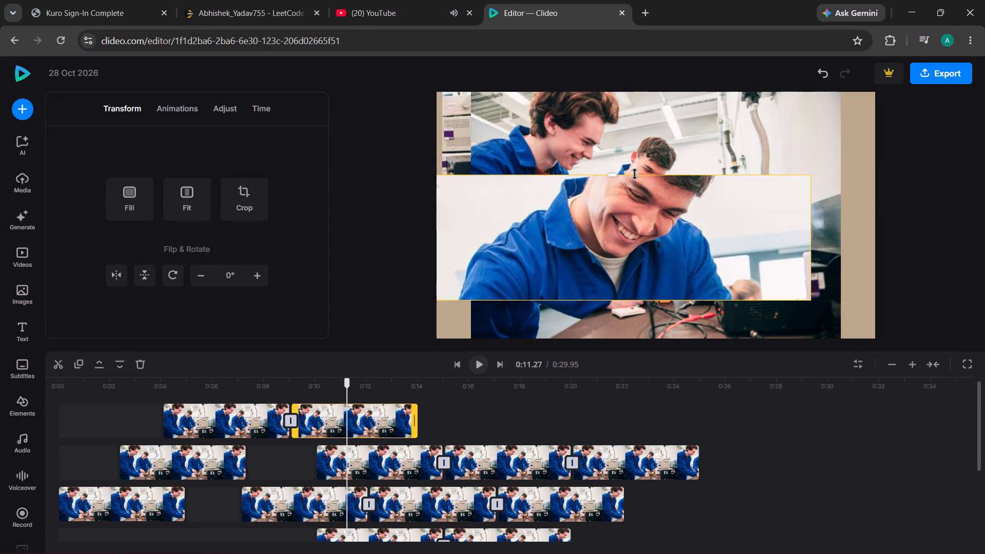
drag(635, 174, 635, 174)
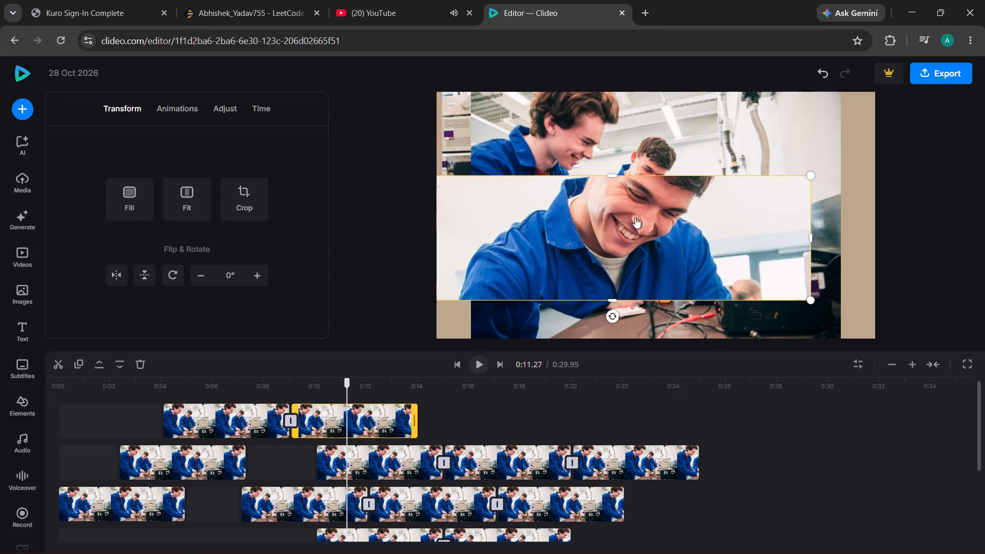
Shift the cropped clip up and right on the canvas, and crop its left edge in to the smiling man's face.
drag(635, 217, 648, 208)
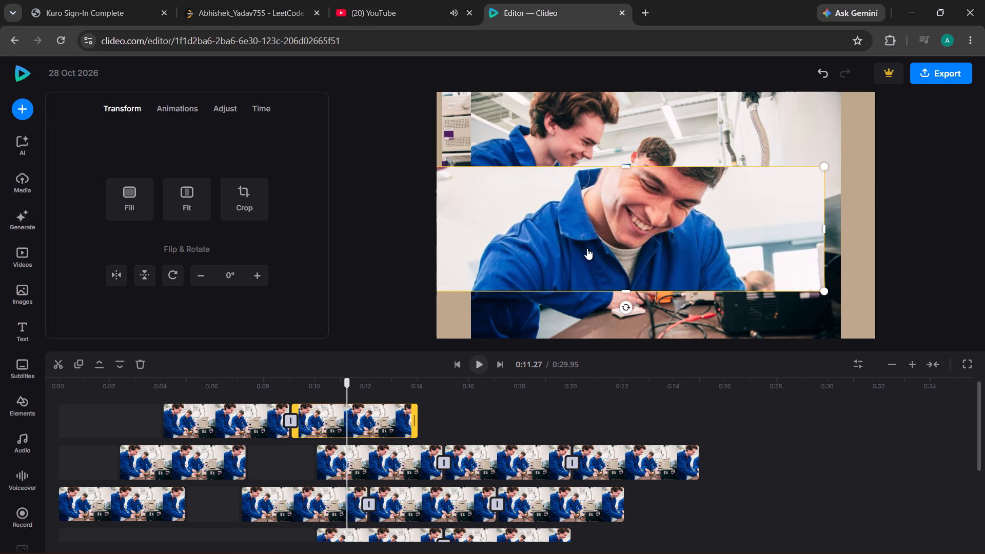
drag(587, 248, 607, 241)
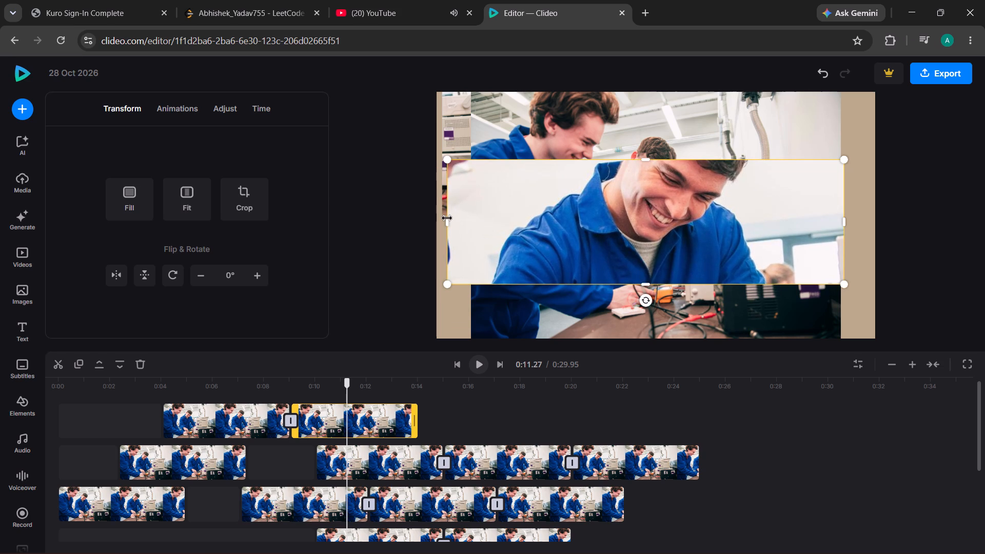
drag(447, 218, 628, 116)
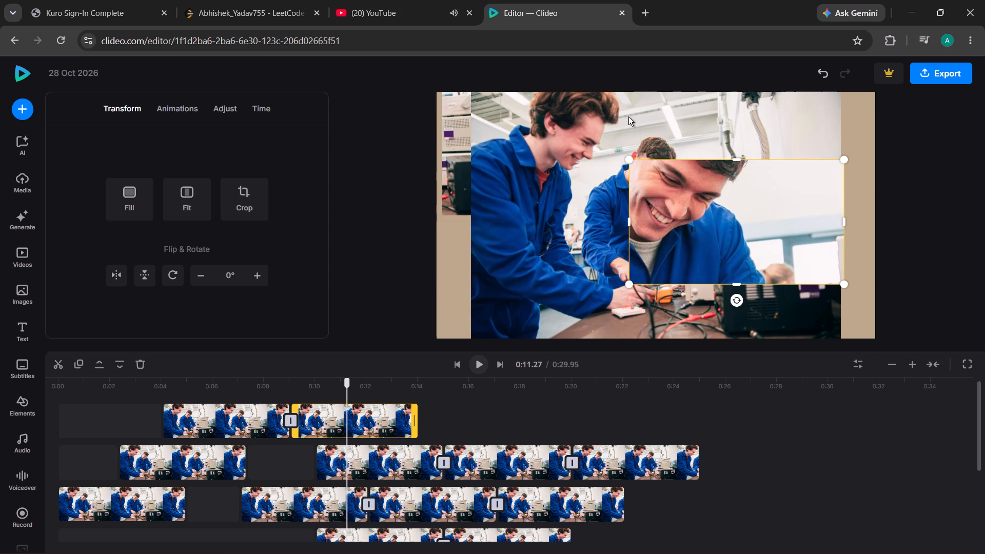
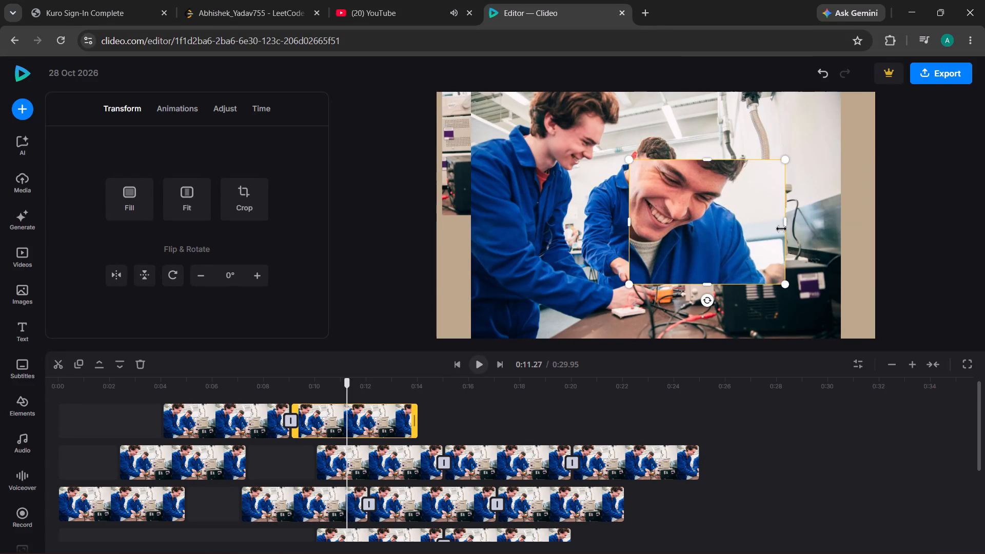
Nudge the large second-track clip slightly up and right, and crop its bottom edge up to the workers' chest level.
click(792, 243)
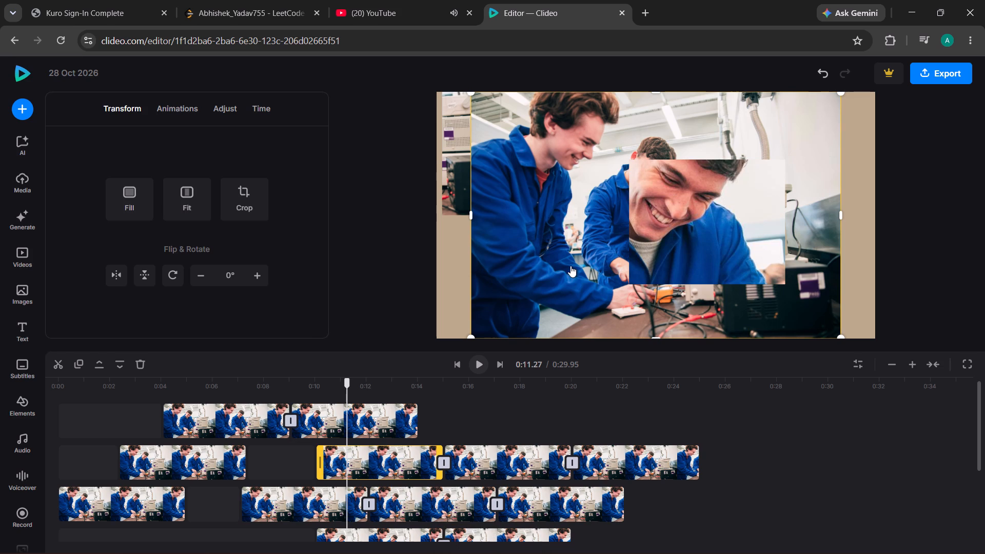
drag(568, 237, 572, 226)
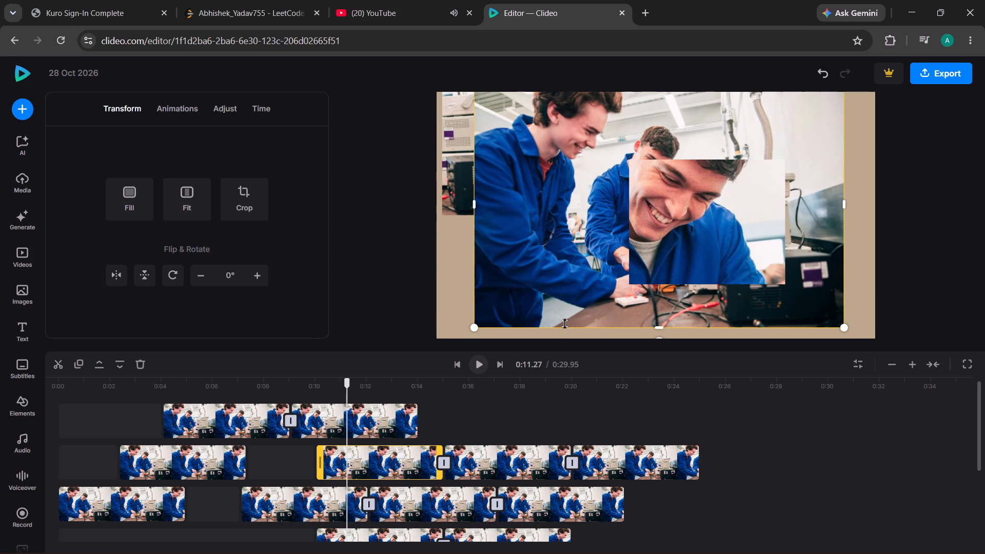
drag(566, 323, 550, 123)
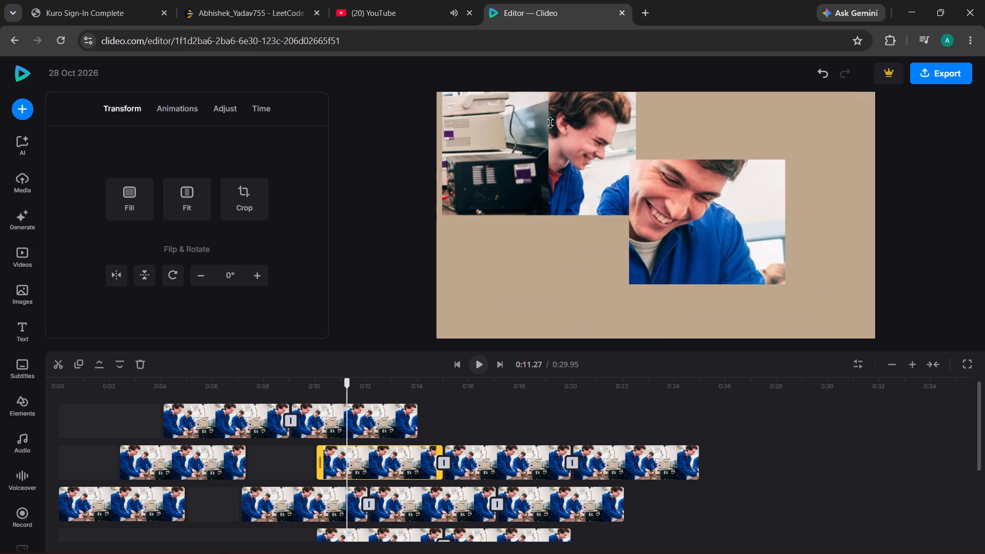
drag(550, 123, 587, 179)
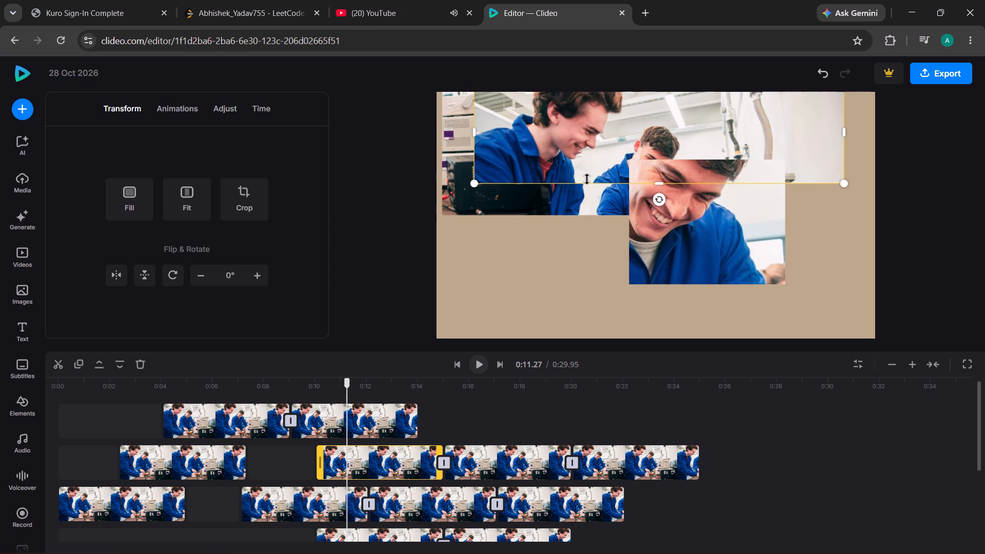
Extend the bottom edge of the narrow fourth-track clip downward to uncover more of the blue overalls.
click(610, 212)
drag(610, 212, 540, 264)
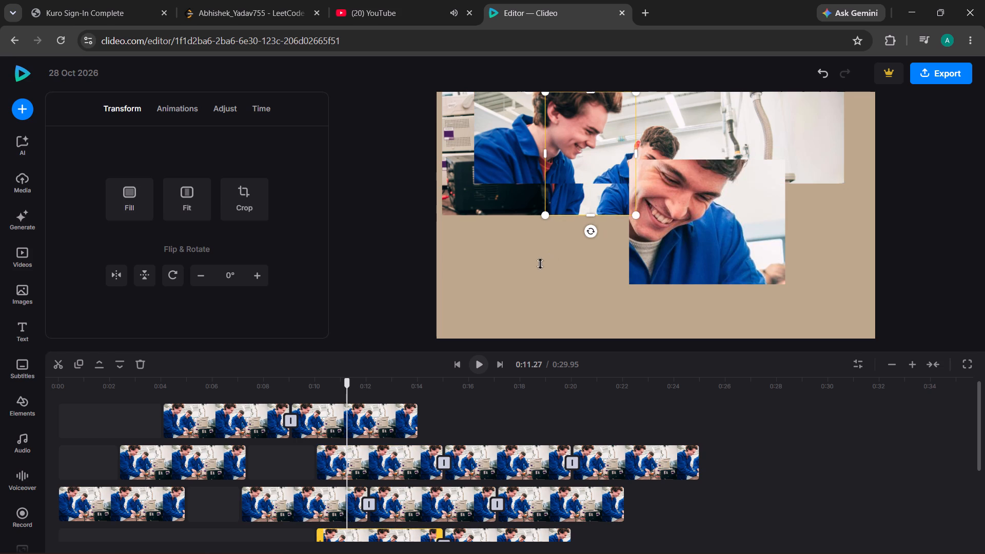
drag(540, 264, 508, 266)
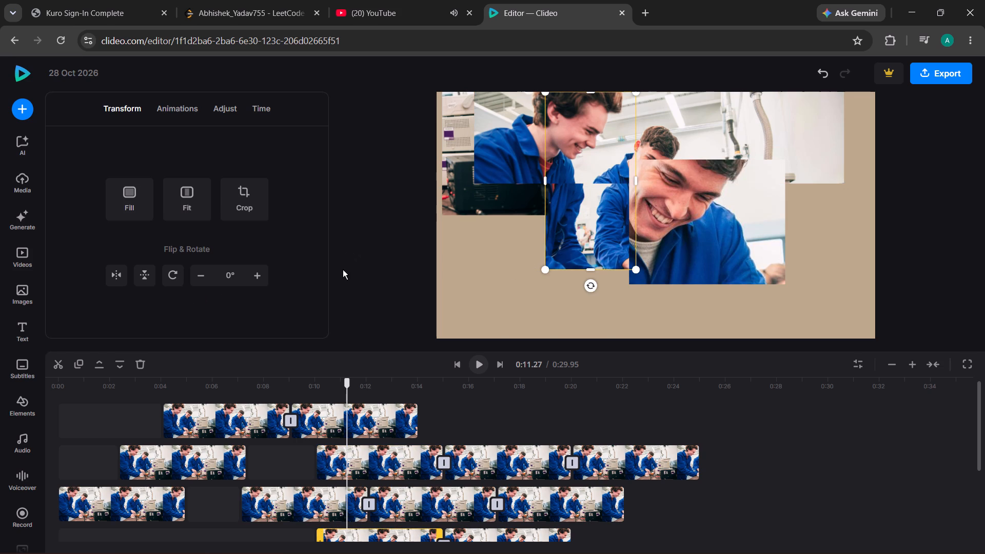
Change the canvas background to the magenta-to-yellow gradient.
click(402, 273)
click(217, 265)
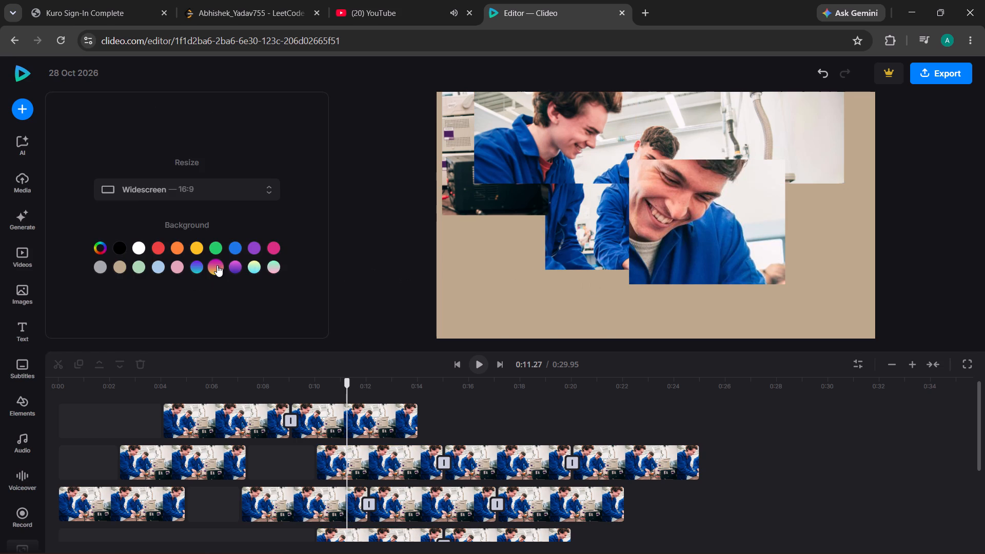
click(468, 260)
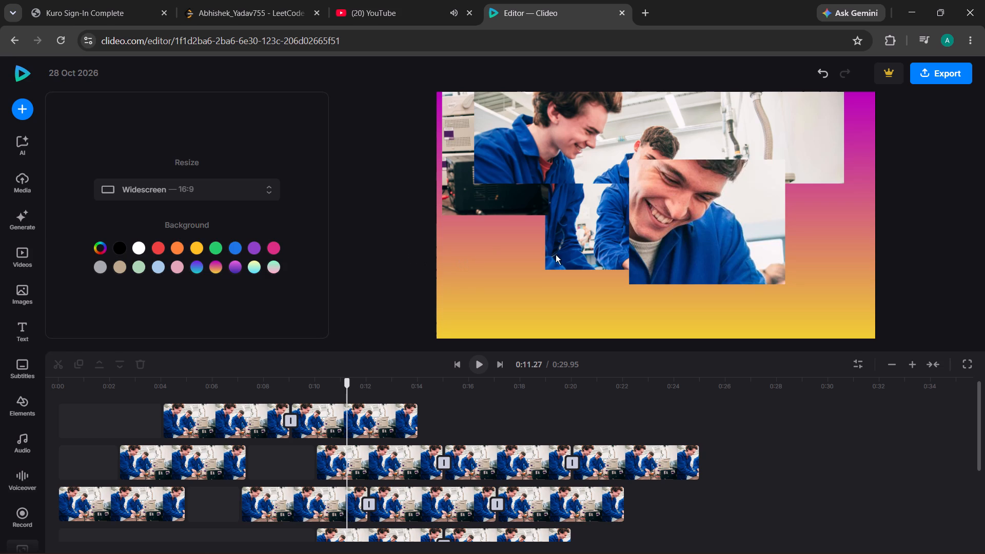
Move the narrow fourth-track clip to the lower-left area of the canvas.
drag(561, 255, 562, 263)
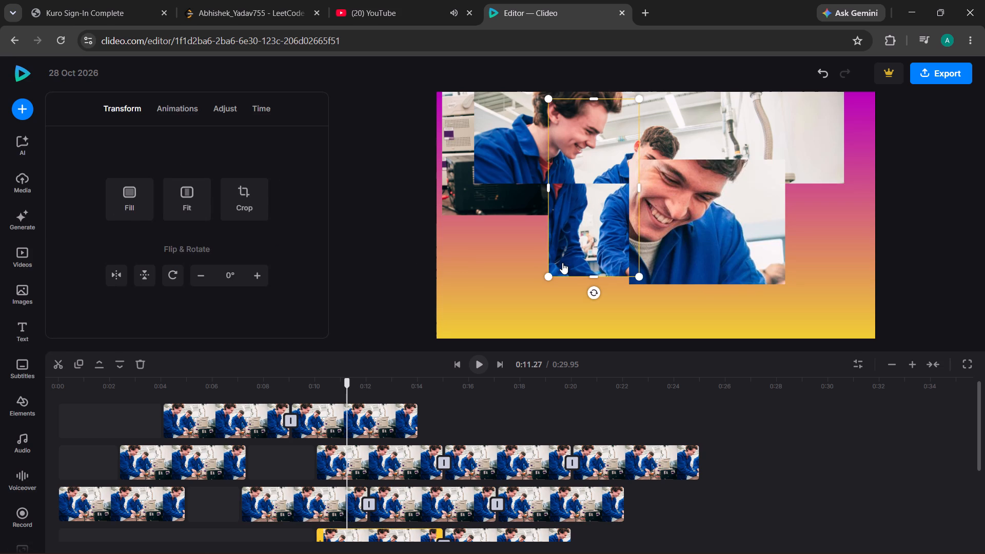
drag(562, 263, 482, 316)
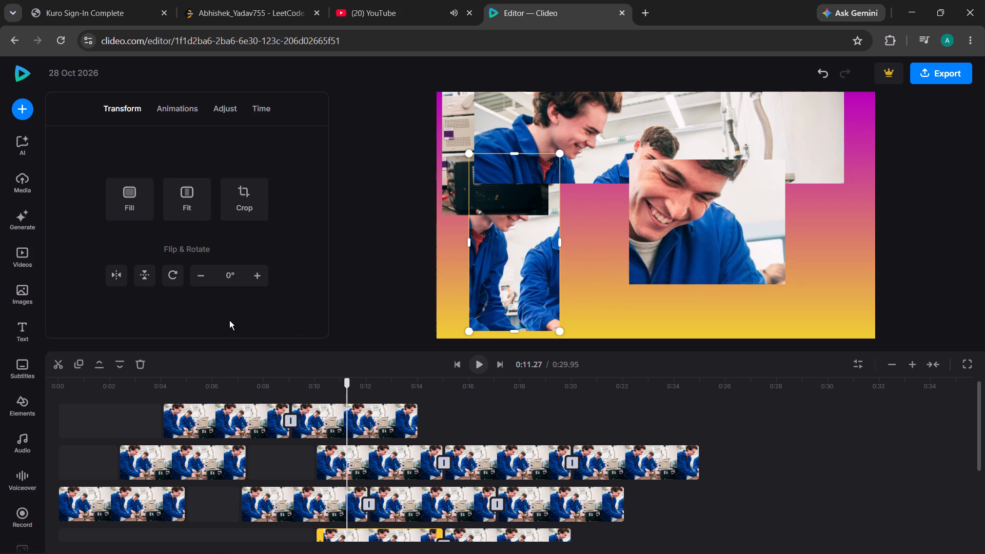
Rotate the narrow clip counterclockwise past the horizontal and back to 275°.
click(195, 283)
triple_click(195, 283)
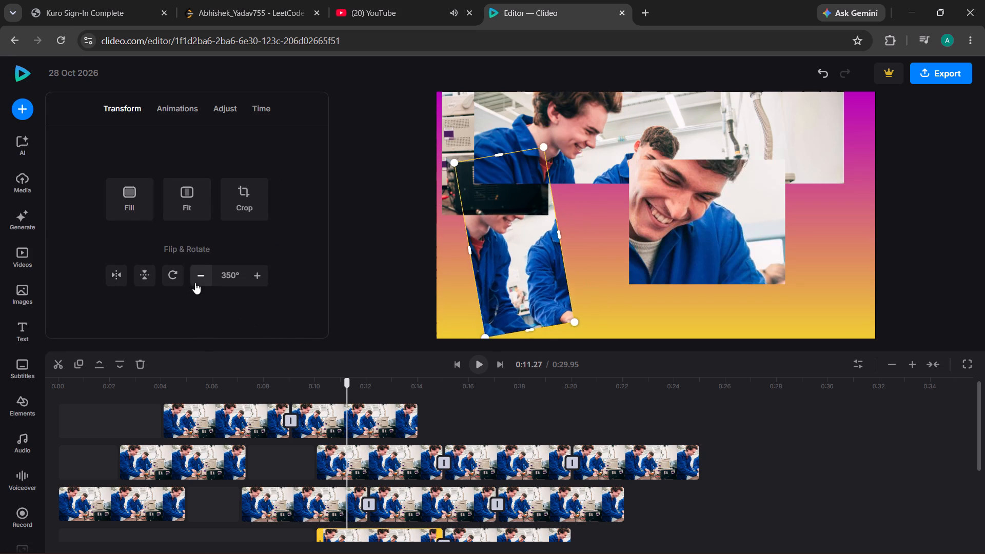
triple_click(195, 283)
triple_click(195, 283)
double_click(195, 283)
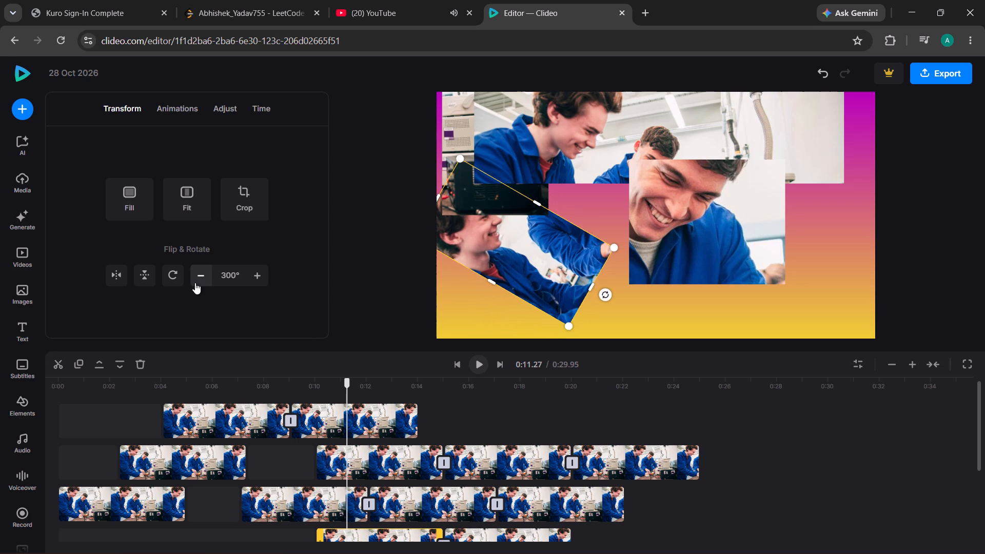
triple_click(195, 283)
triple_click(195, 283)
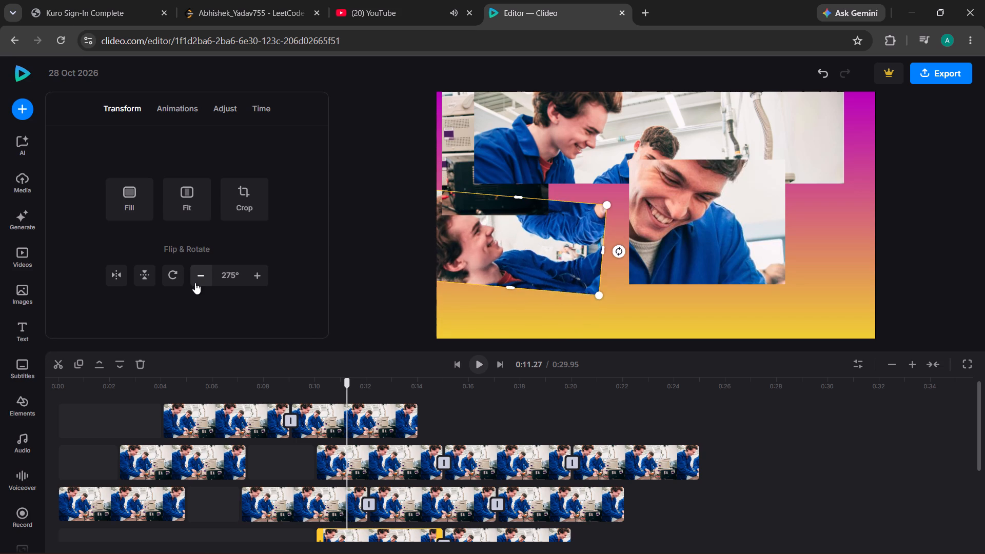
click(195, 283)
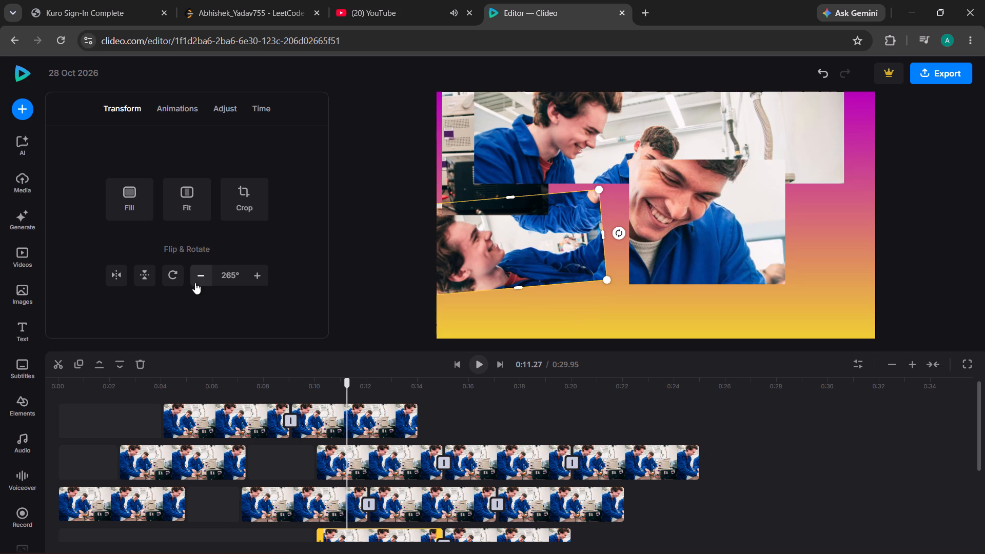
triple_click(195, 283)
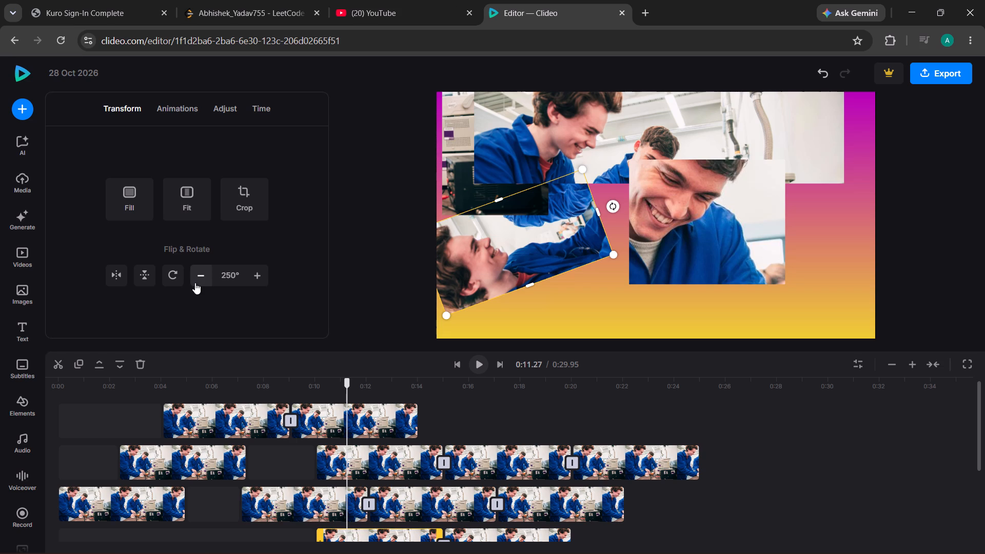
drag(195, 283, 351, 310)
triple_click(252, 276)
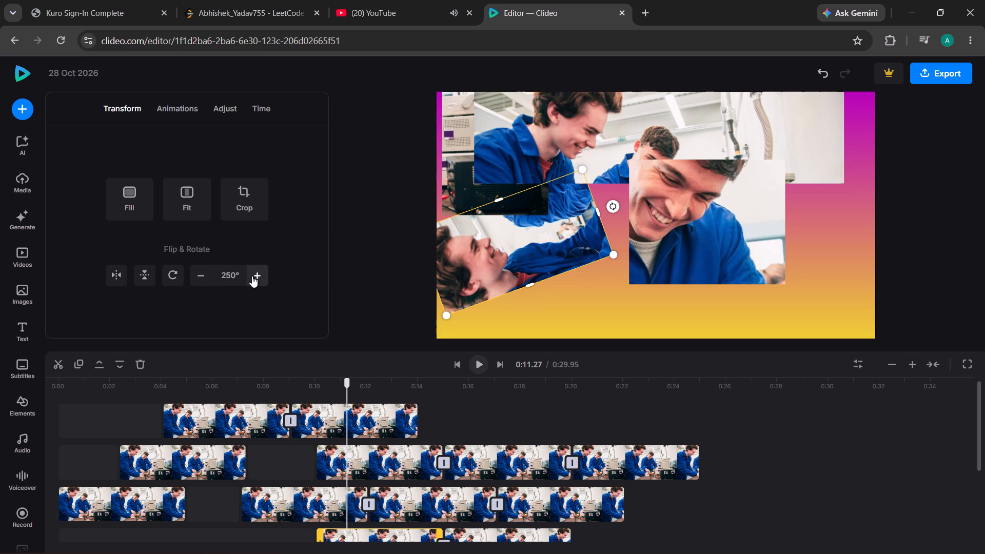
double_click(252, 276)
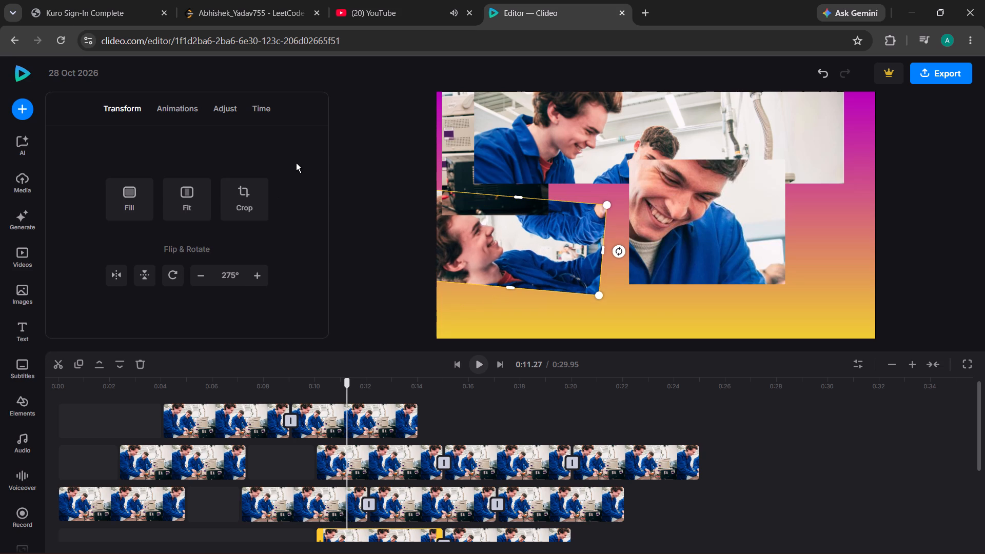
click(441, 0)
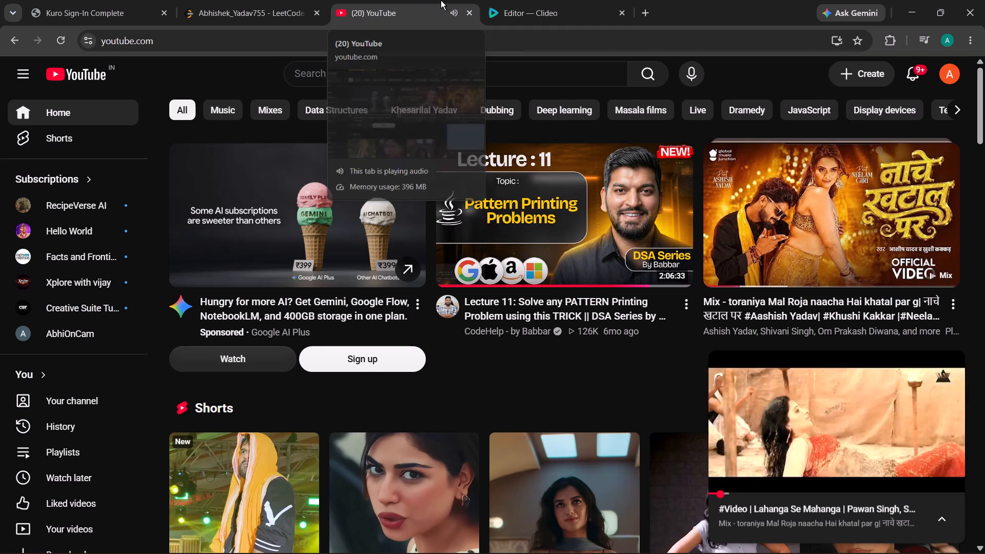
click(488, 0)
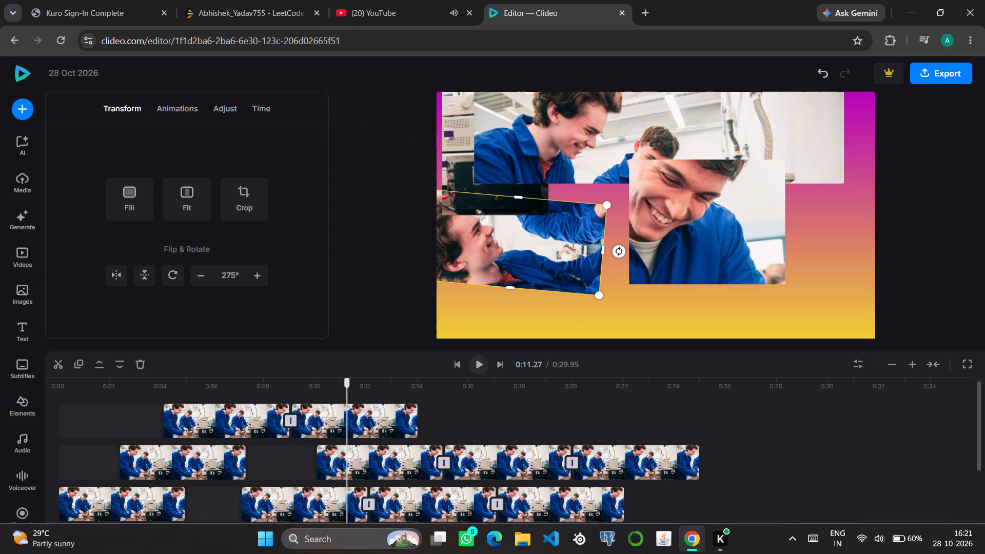
Shift the rotated clip right and slightly up so that it lies fully inside the canvas.
drag(529, 231, 535, 231)
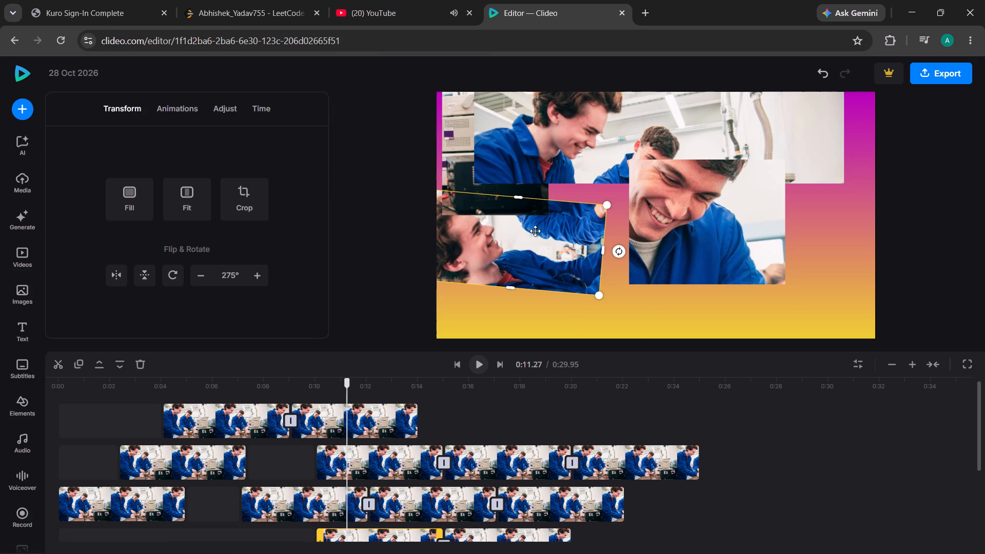
drag(535, 231, 537, 230)
click(537, 230)
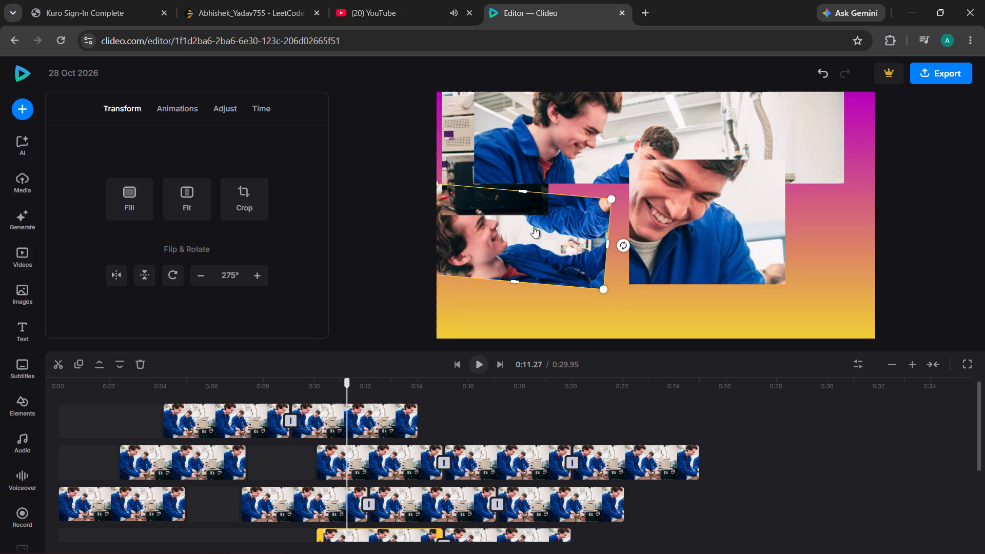
drag(534, 227, 558, 226)
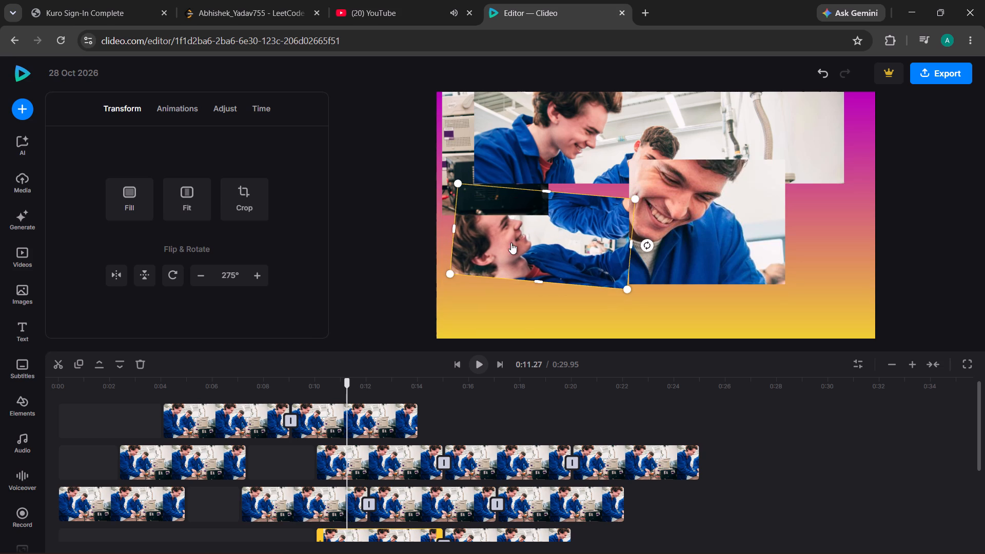
Rotate the narrow clip clockwise to 65°.
click(258, 273)
triple_click(258, 273)
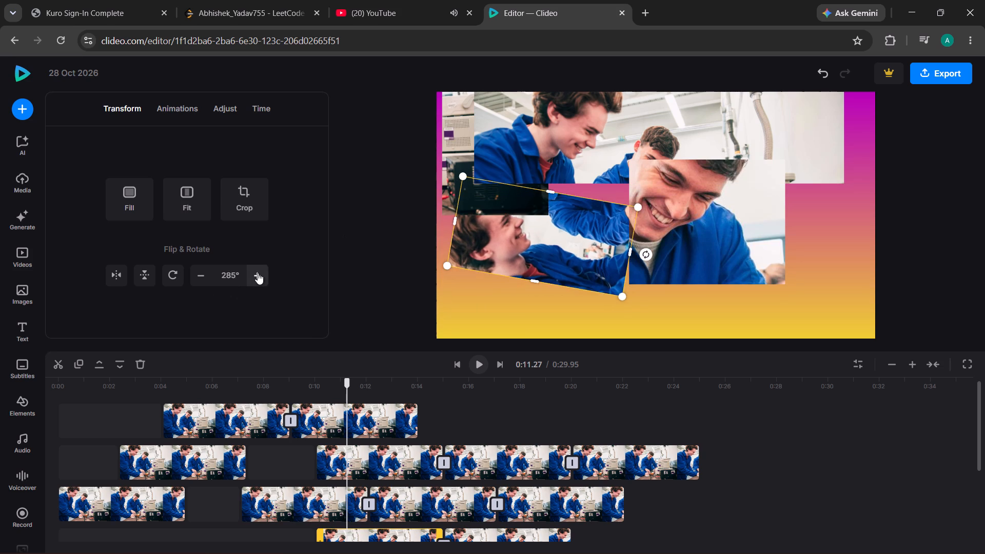
triple_click(258, 273)
triple_click(258, 273)
triple_click(258, 273)
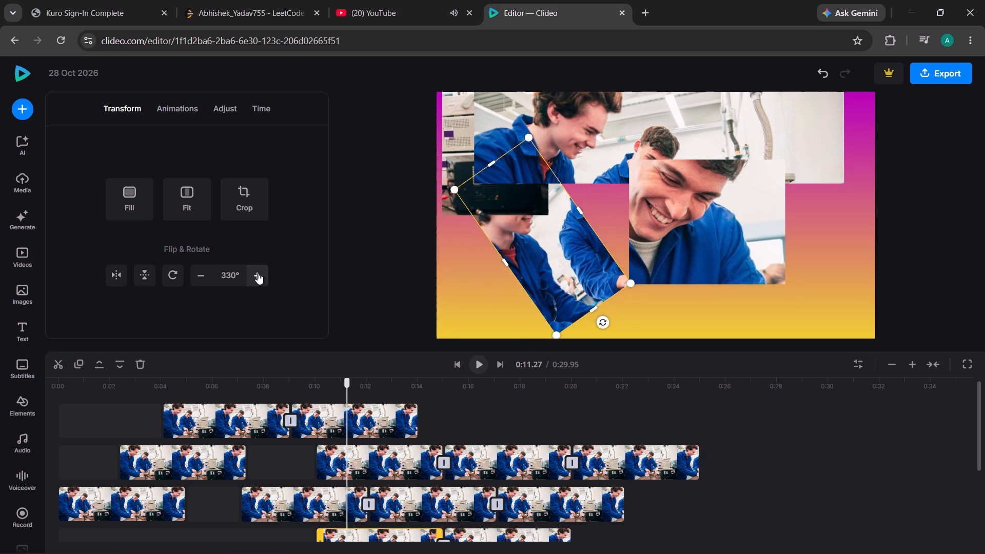
triple_click(258, 273)
triple_click(258, 273)
triple_click(258, 273)
triple_click(258, 273)
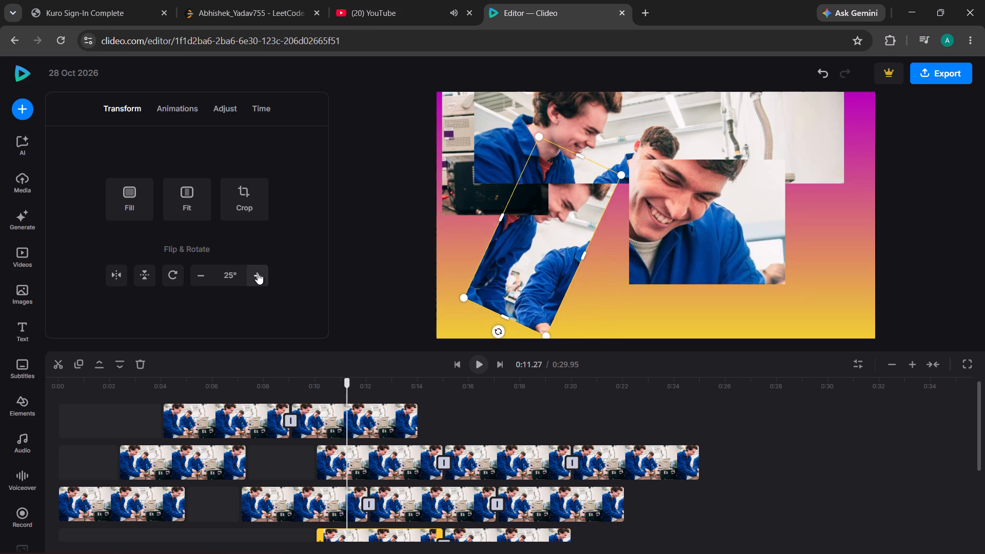
triple_click(258, 273)
click(258, 273)
click(259, 272)
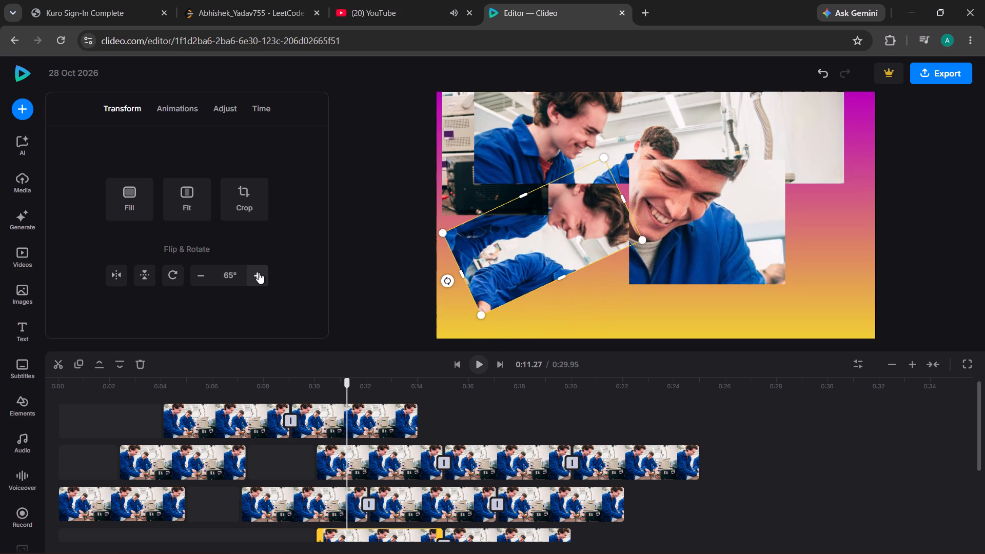
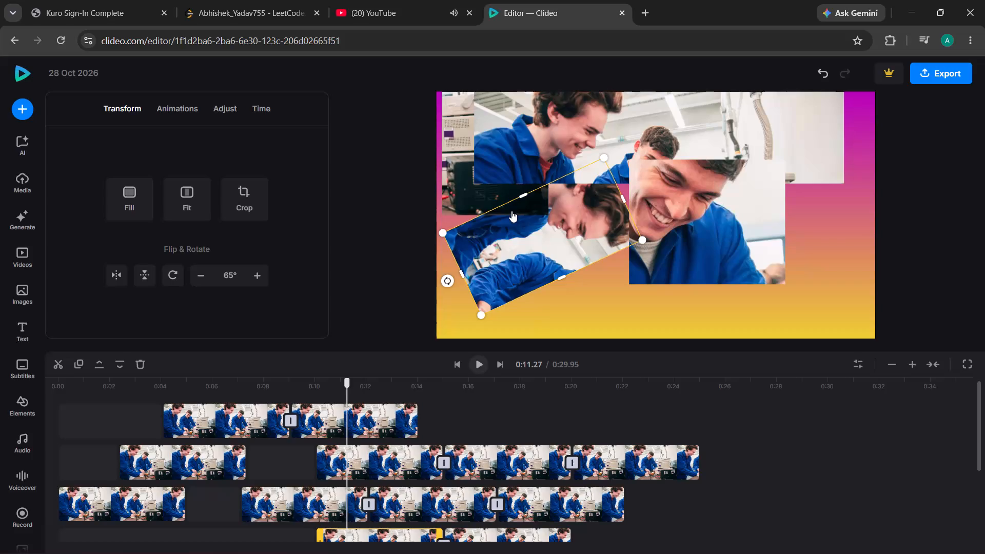
Extend the lower edge of the third-track clip down to about three quarters of the canvas height.
click(511, 211)
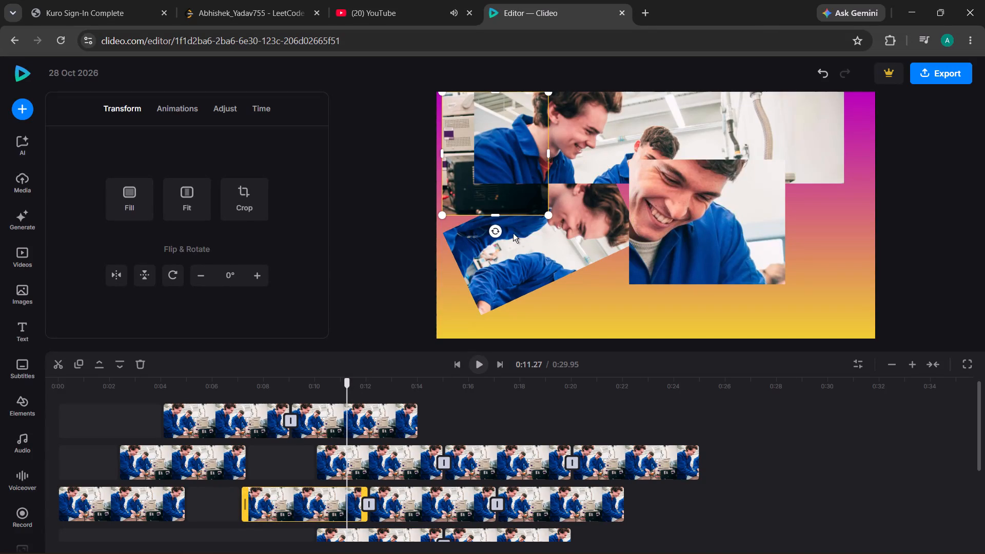
drag(493, 215, 536, 256)
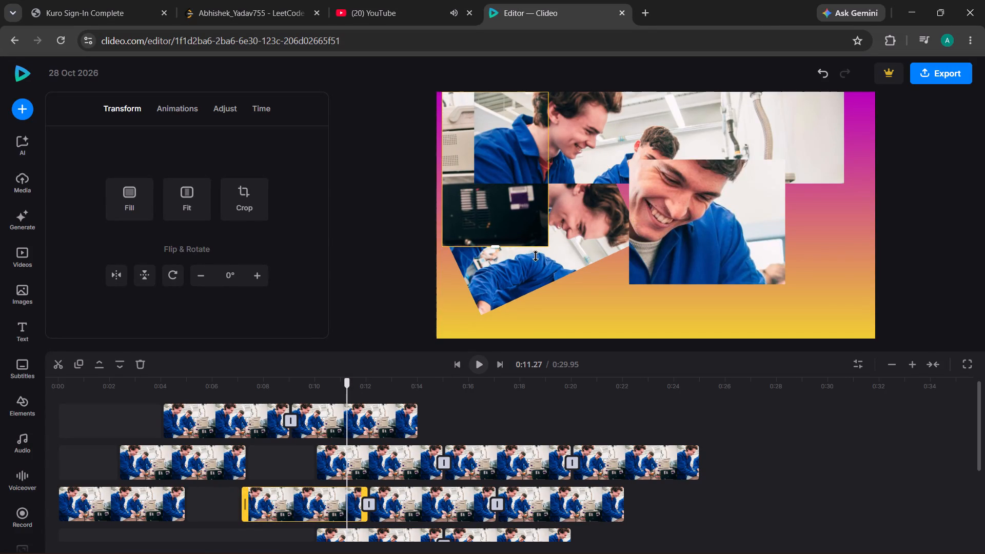
drag(536, 256, 687, 276)
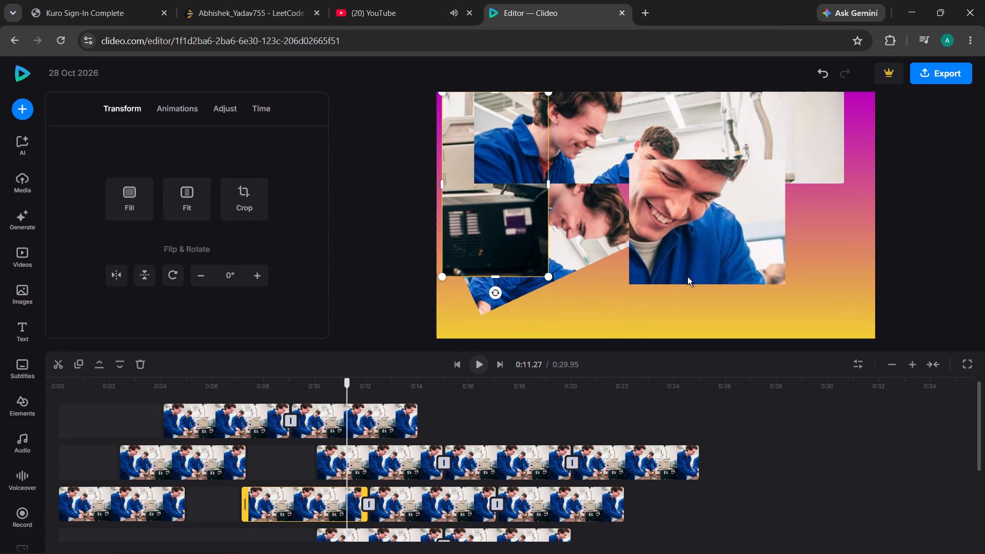
Move the clip rotated to 65° right and slightly down on the canvas.
click(618, 241)
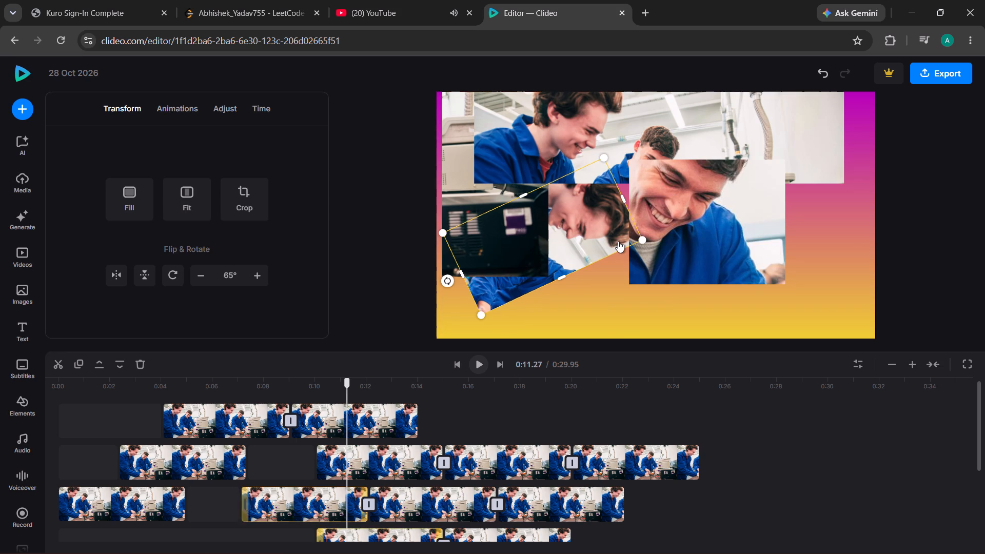
drag(618, 241, 649, 259)
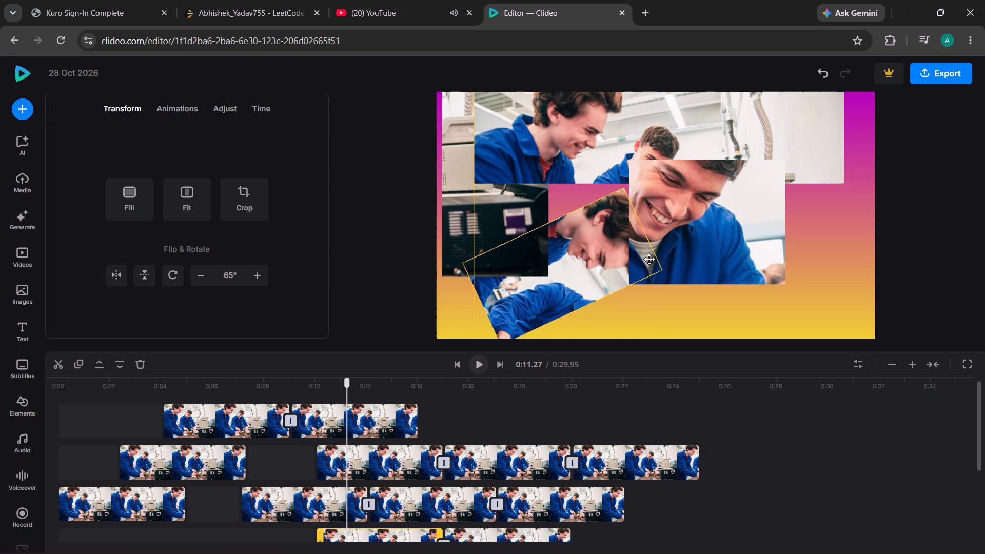
drag(649, 259, 650, 259)
Rotate the narrow fourth-track clip clockwise to 90° so that it lies horizontally.
drag(478, 301, 433, 270)
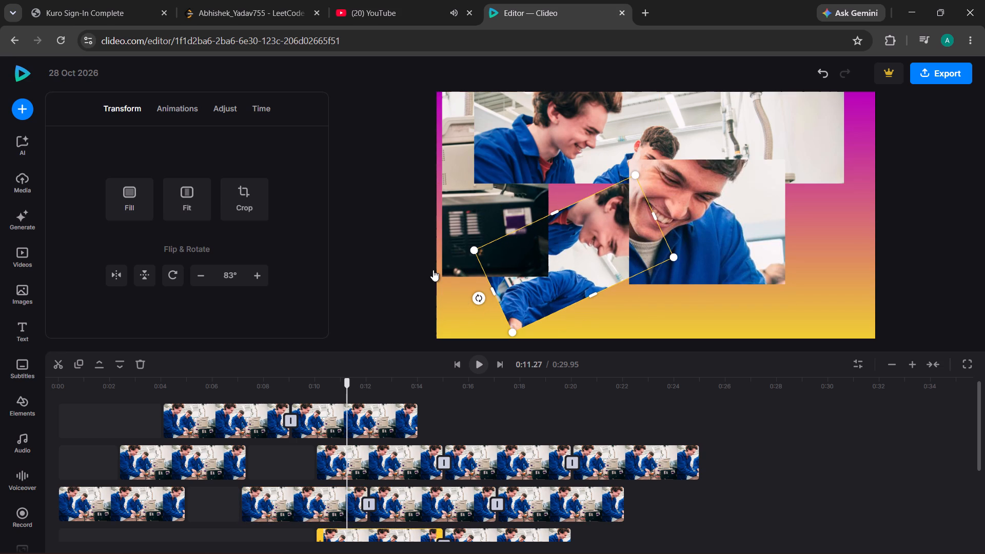
drag(433, 270, 437, 241)
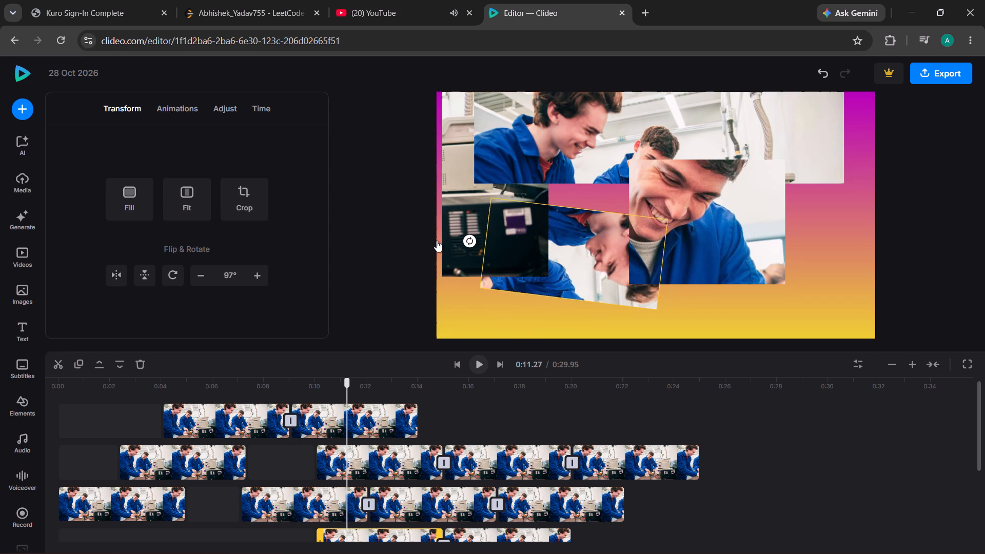
drag(437, 241, 431, 250)
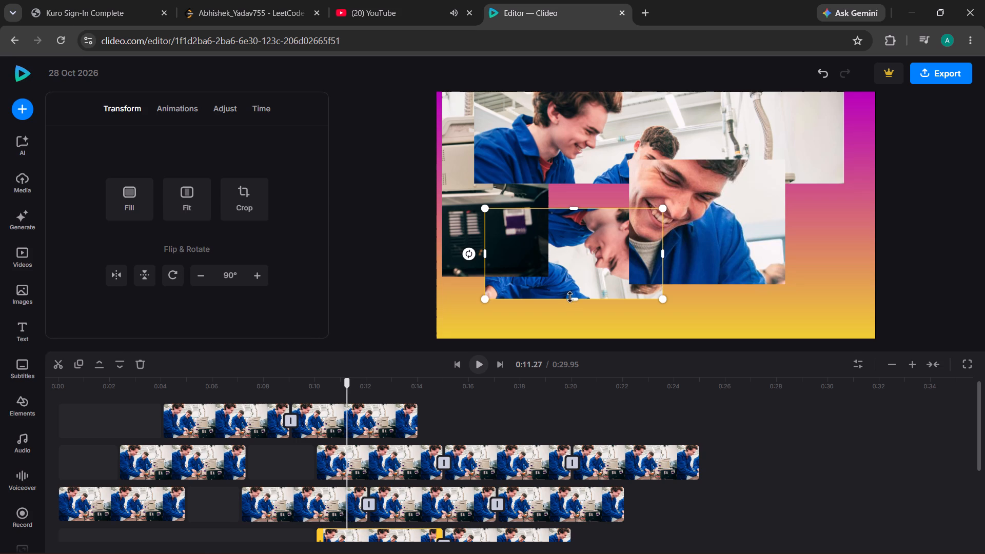
Extend the horizontal fourth-track clip's frame on all four sides so that it spans most of the canvas width behind the other pieces.
drag(570, 297, 570, 311)
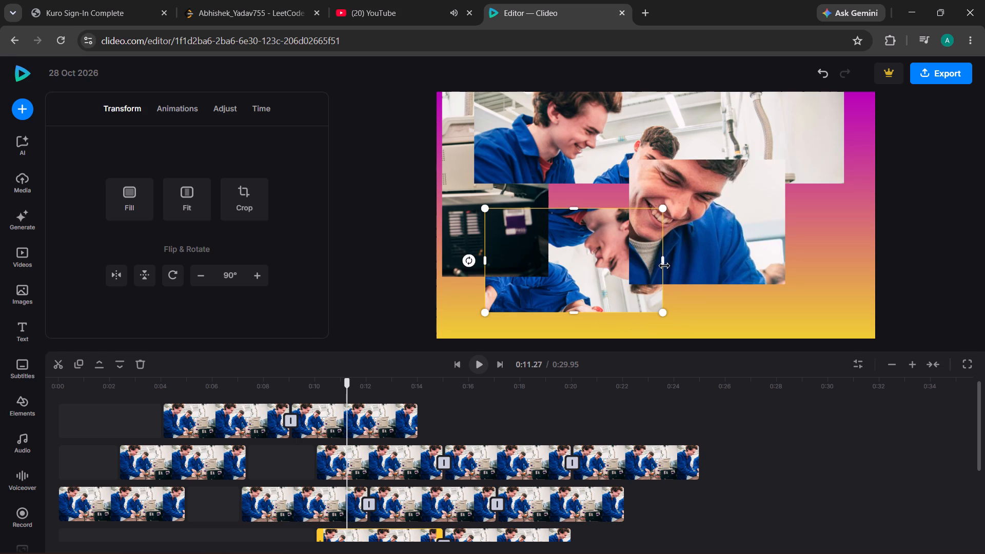
drag(664, 266, 371, 194)
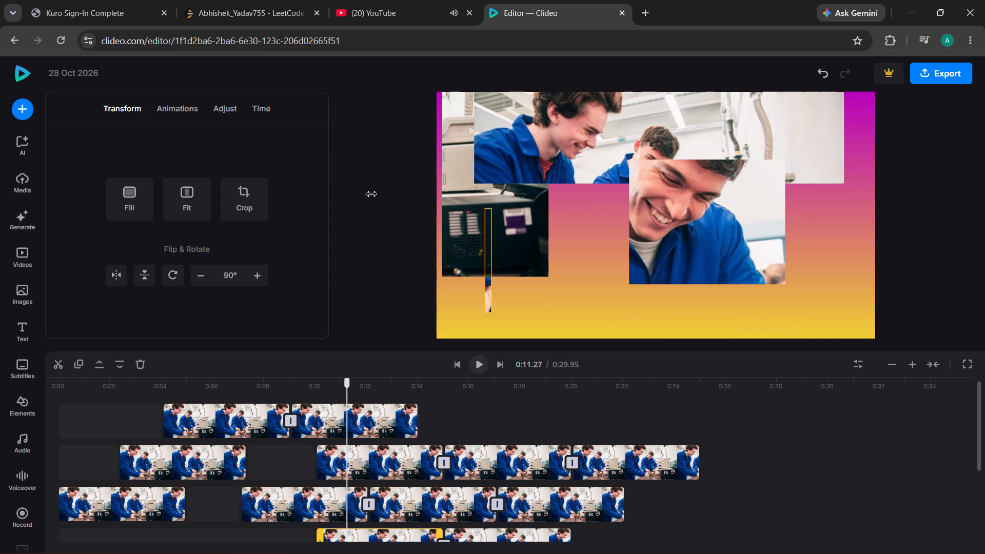
drag(371, 194, 696, 208)
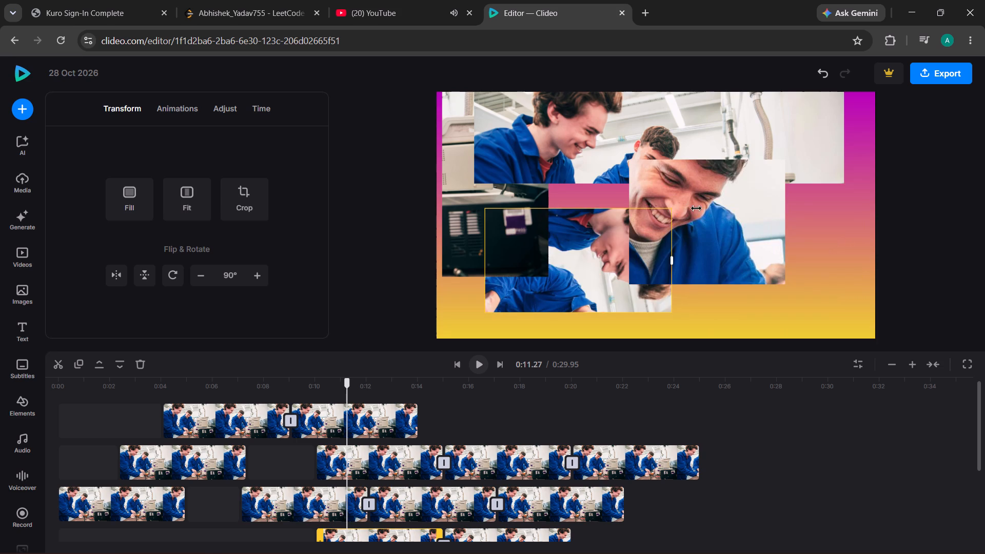
drag(696, 208, 802, 211)
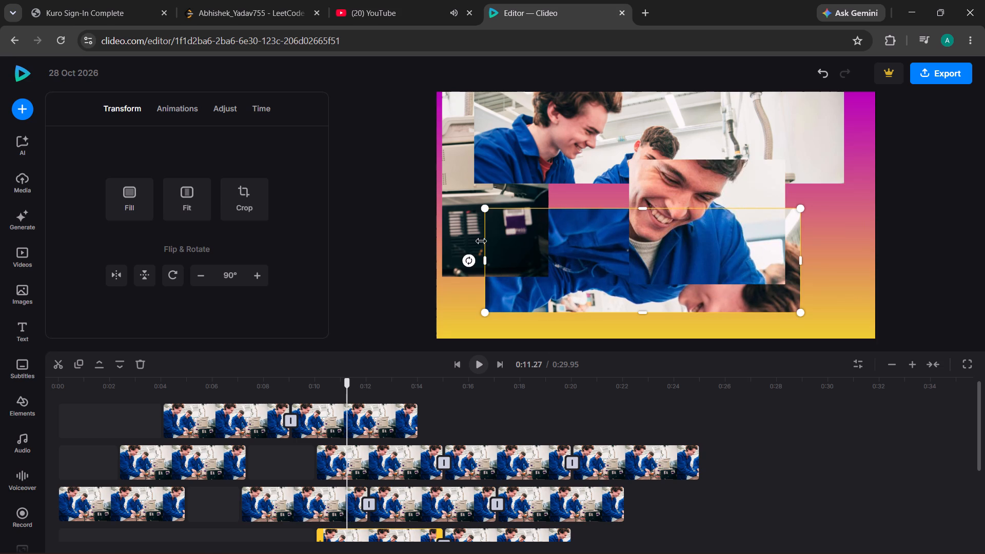
click(481, 250)
drag(481, 250, 474, 251)
click(474, 251)
drag(474, 251, 460, 254)
drag(460, 254, 454, 251)
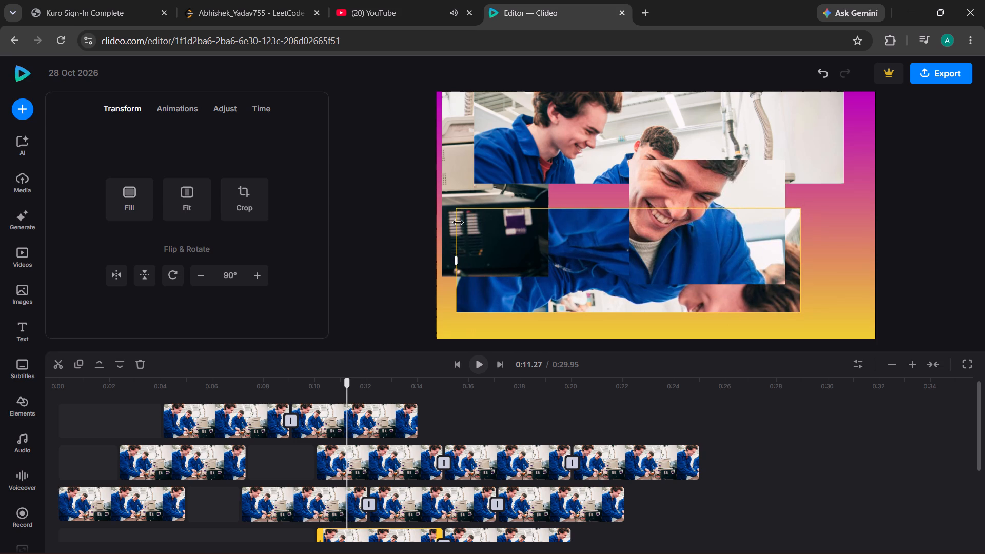
drag(494, 209, 468, 169)
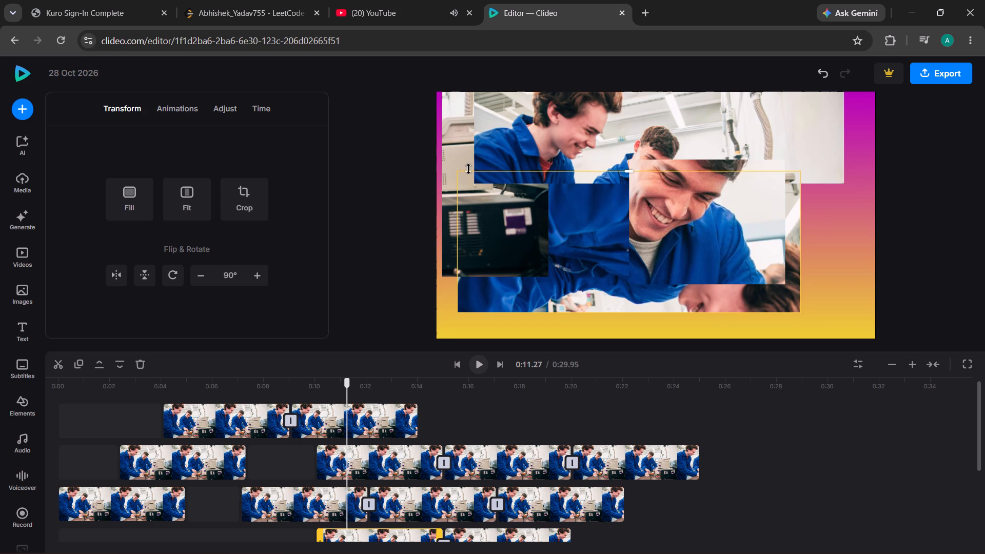
drag(468, 169, 451, 0)
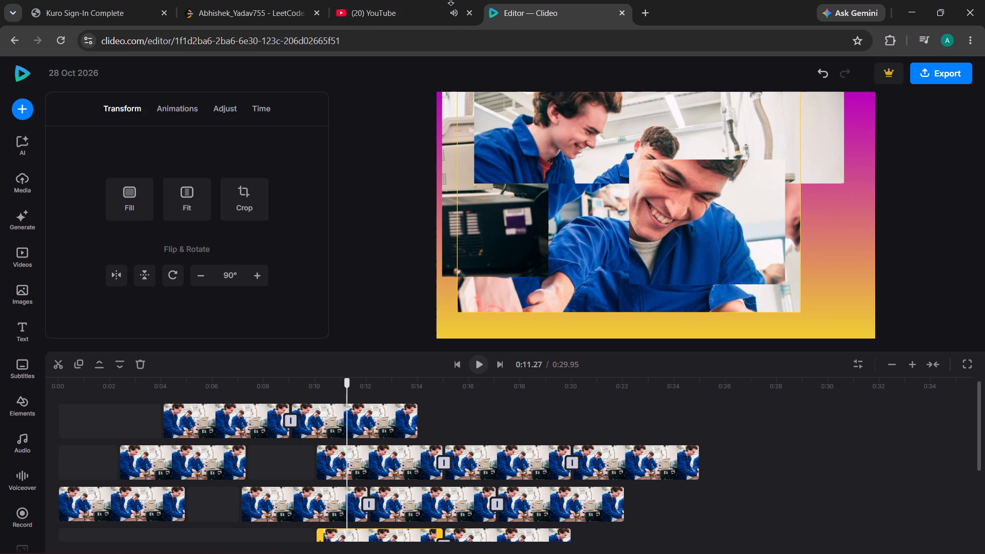
drag(451, 0, 491, 143)
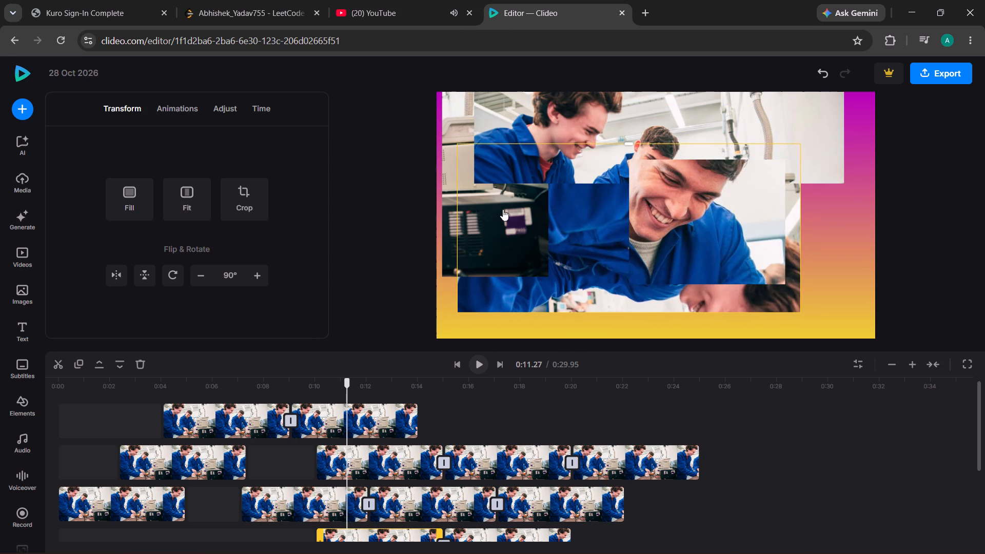
Move the third-track equipment clip to the canvas's lower-left area, partly beyond its left edge.
drag(509, 239, 488, 296)
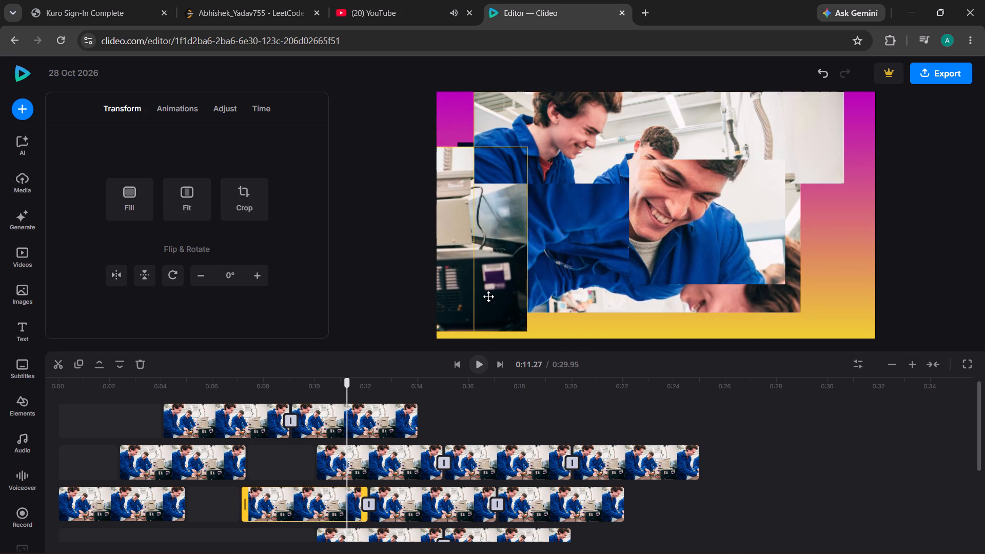
drag(488, 296, 488, 296)
Enlarge the third-track equipment clip slightly from its lower-right corner and stretch its upper edge to the top of the canvas.
drag(524, 330, 533, 343)
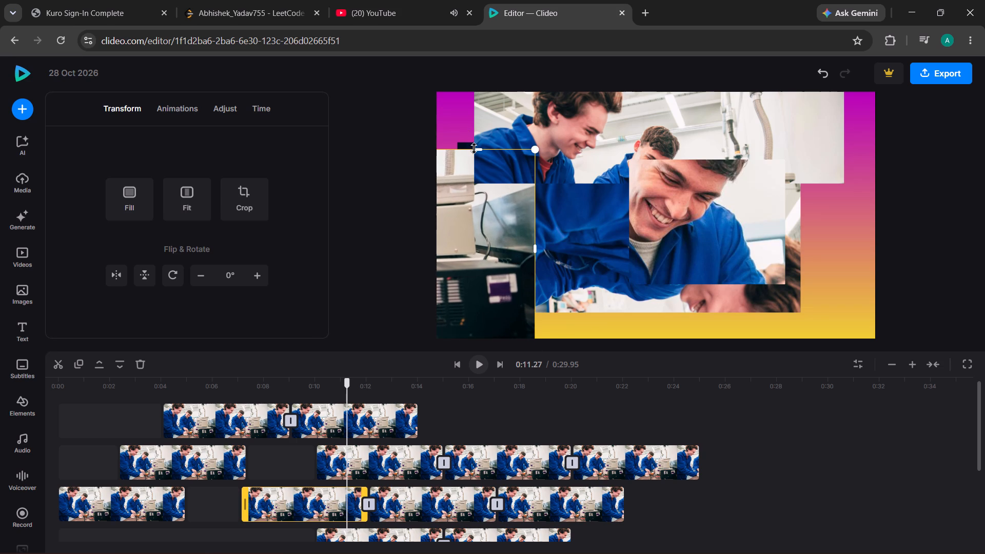
drag(475, 148, 469, 0)
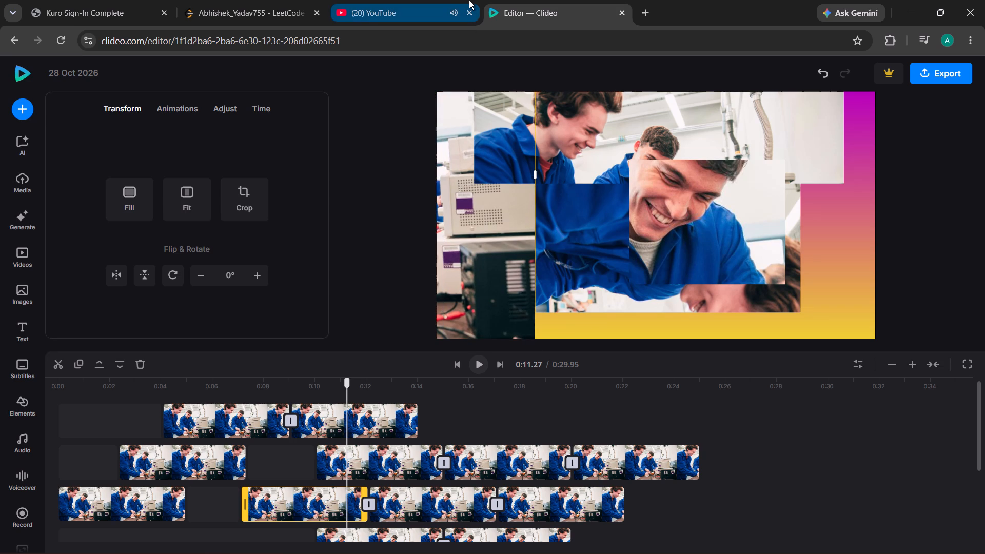
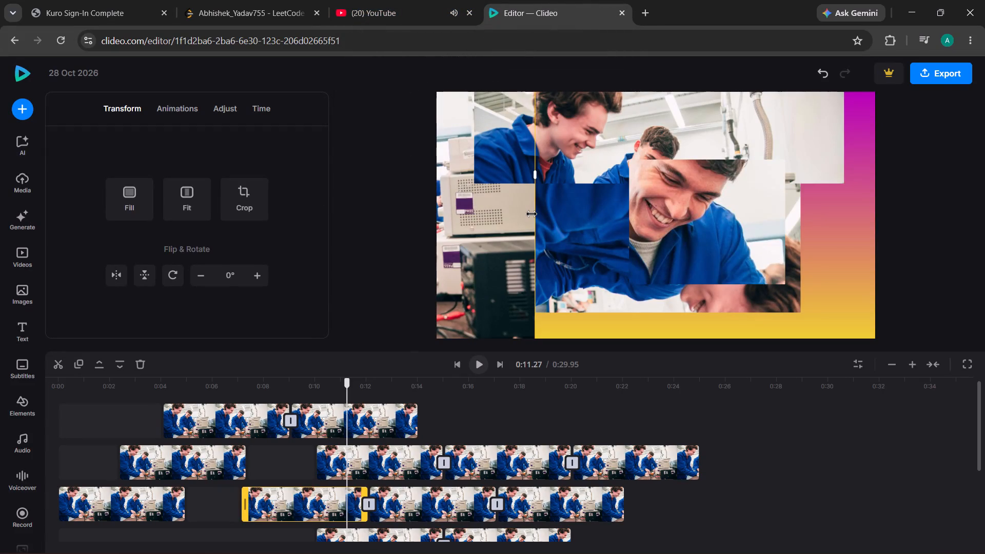
Move the horizontal fourth-track clip to the canvas's lower-right area, extending below its bottom edge.
click(623, 227)
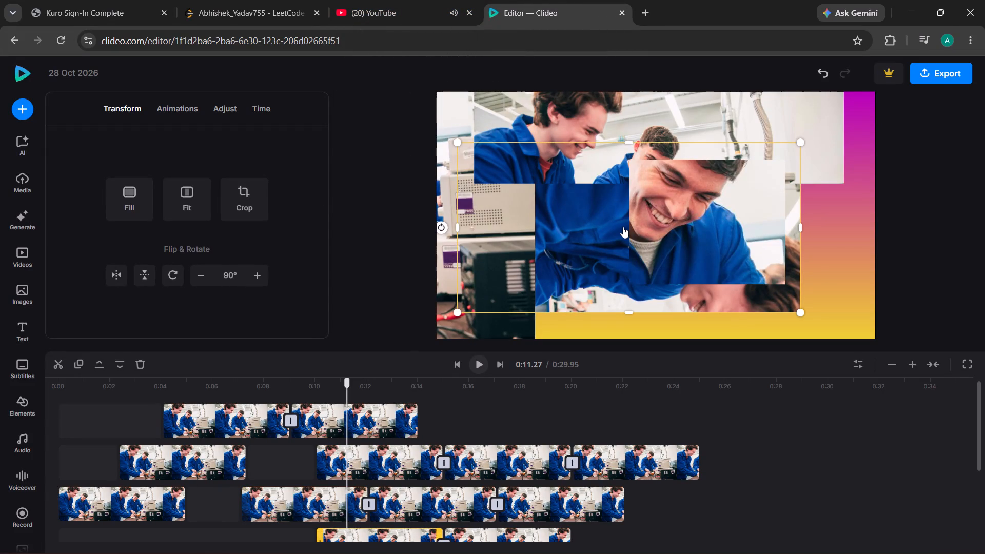
drag(623, 227, 579, 228)
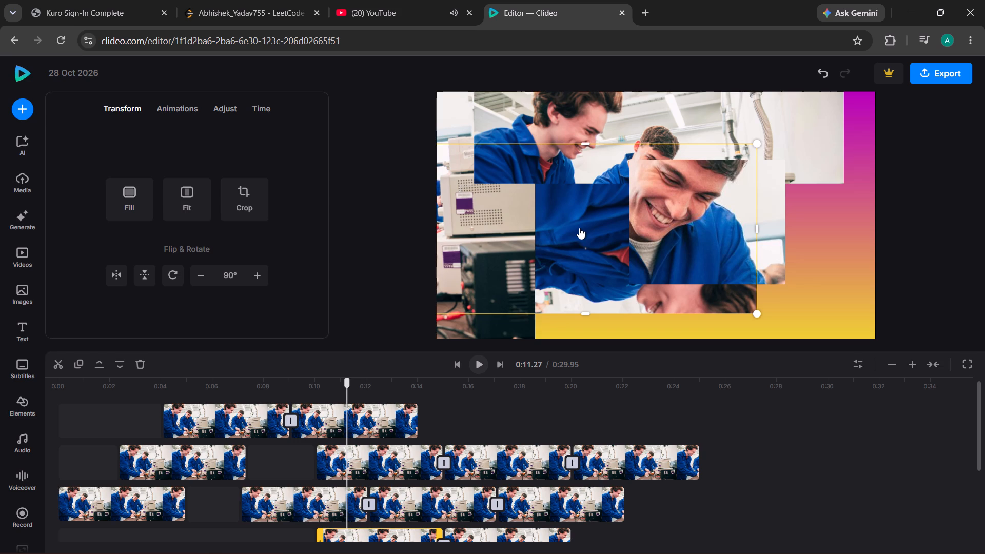
drag(579, 228, 629, 260)
drag(629, 260, 660, 263)
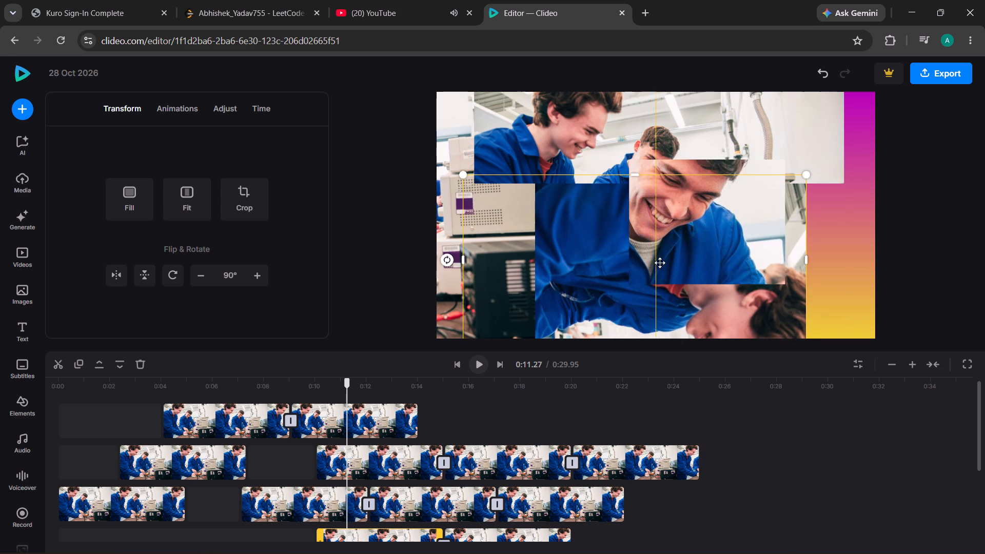
drag(660, 263, 694, 260)
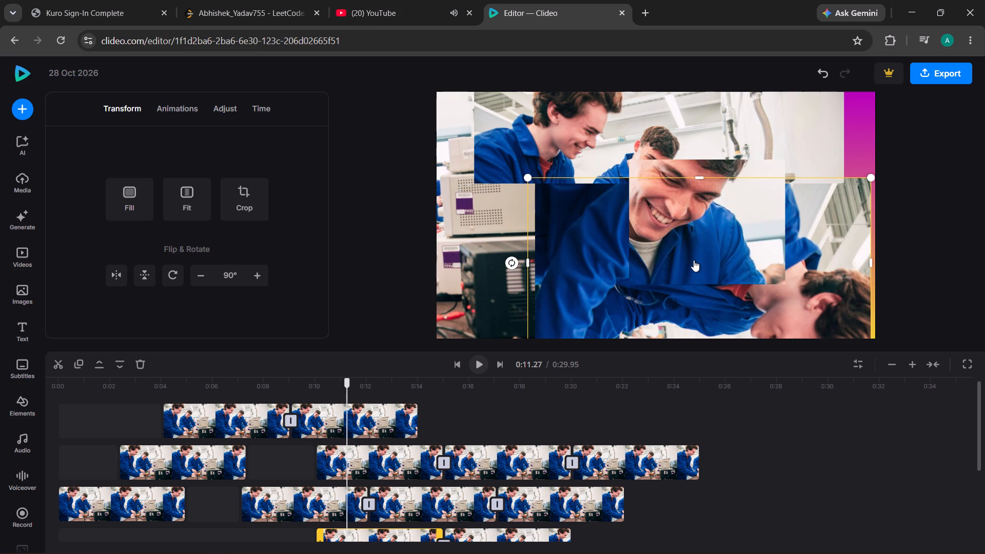
Move the wide second-track clip of the two workers into the canvas's upper-right corner, partly beyond its edges.
click(697, 115)
drag(697, 115, 782, 97)
Shift the top-track close-up of the smiling face slightly up and left on the canvas.
drag(701, 177, 688, 172)
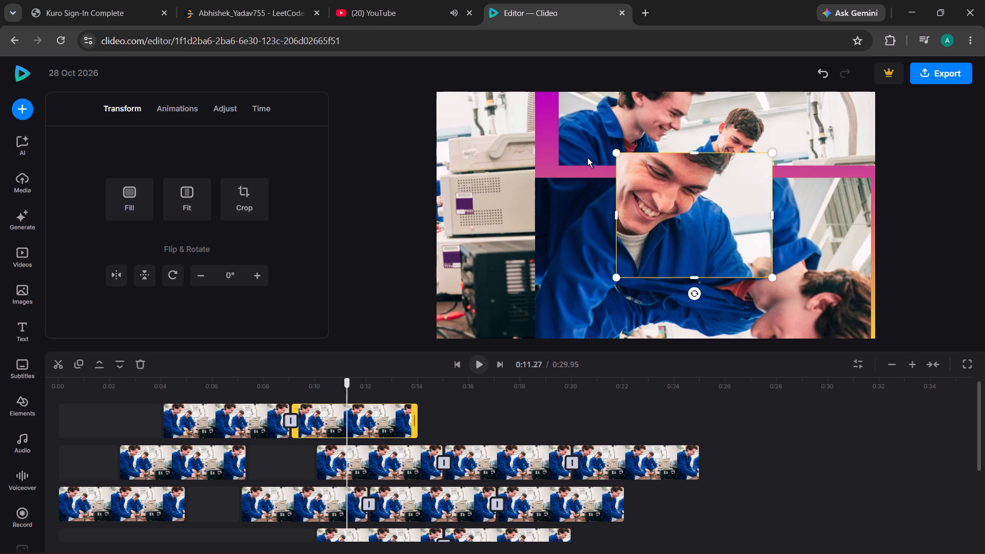
Adjust the right edge of the top-track close-up, narrowing its frame to a portrait shape around the smiling face.
click(525, 142)
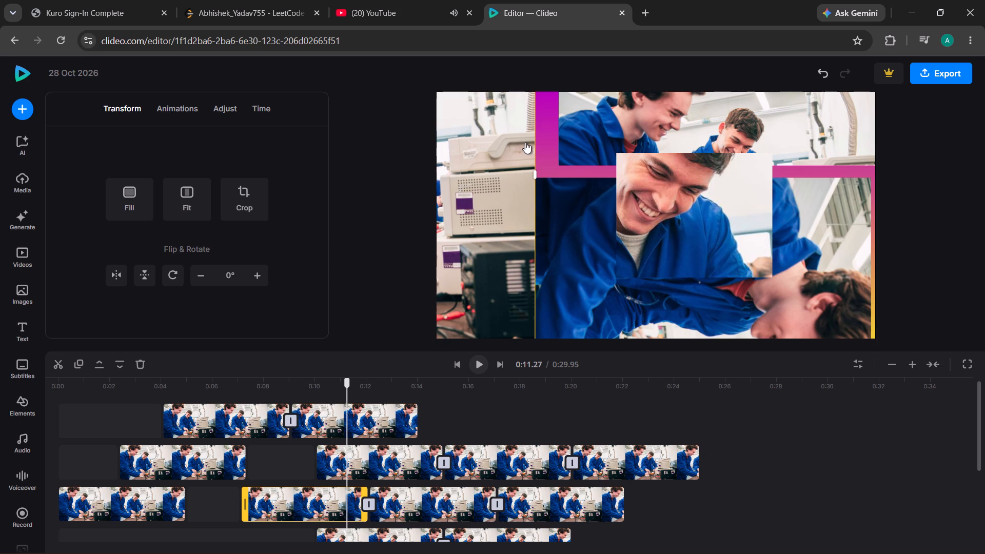
click(761, 265)
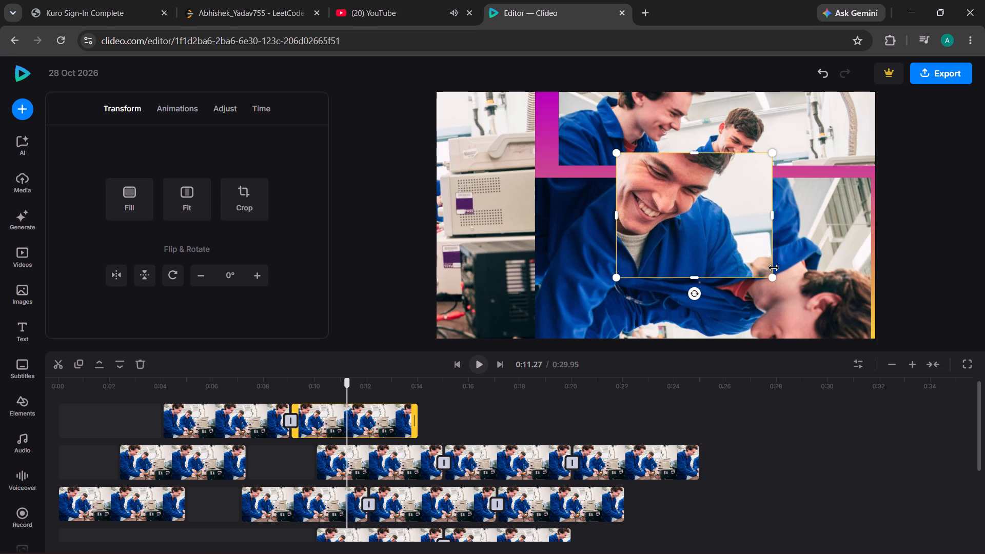
drag(771, 227, 798, 216)
drag(798, 216, 808, 216)
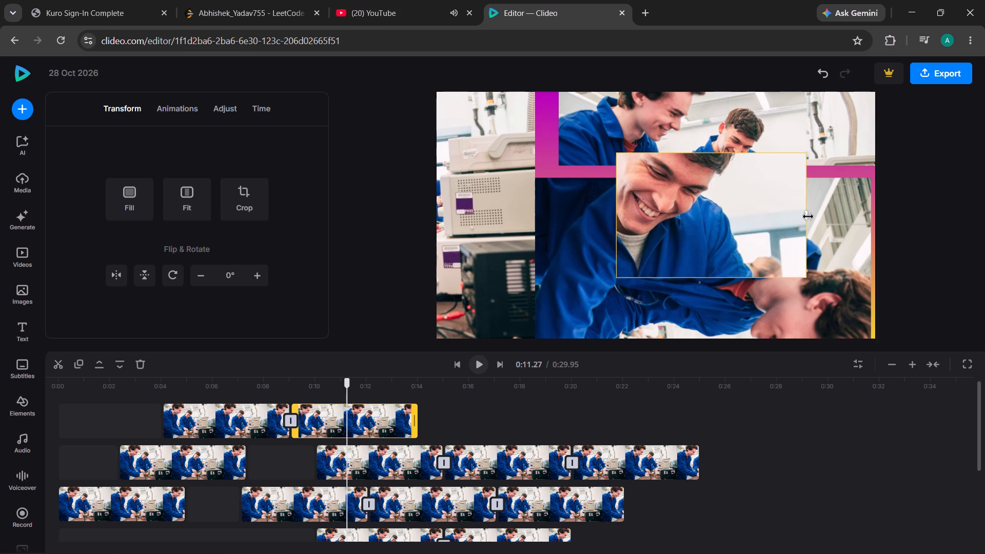
drag(808, 216, 809, 215)
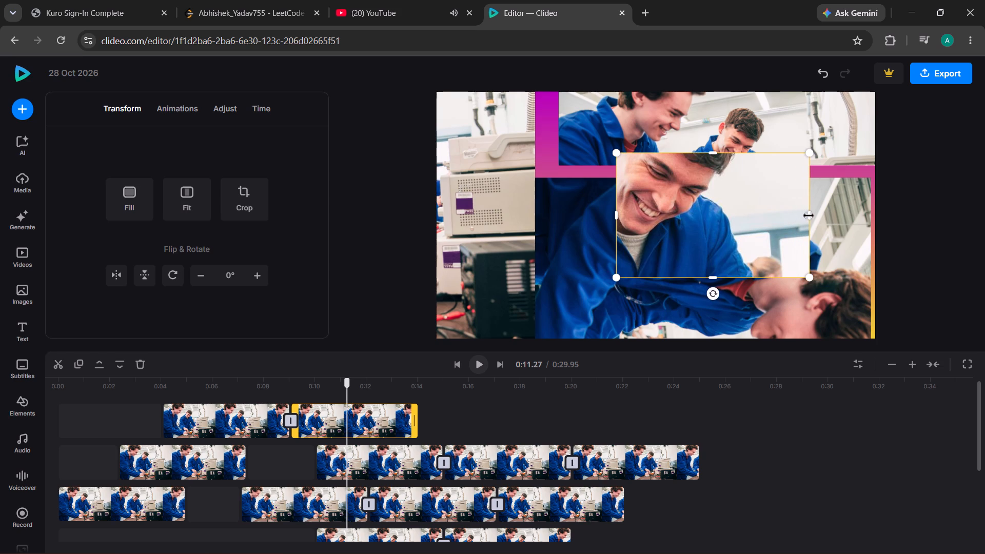
drag(809, 215, 721, 0)
click(721, 0)
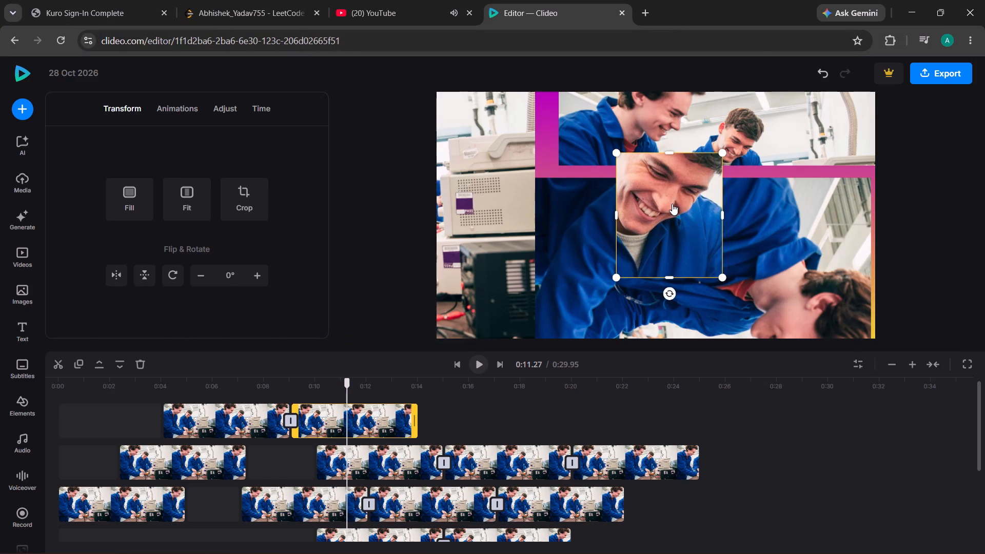
drag(718, 215, 721, 237)
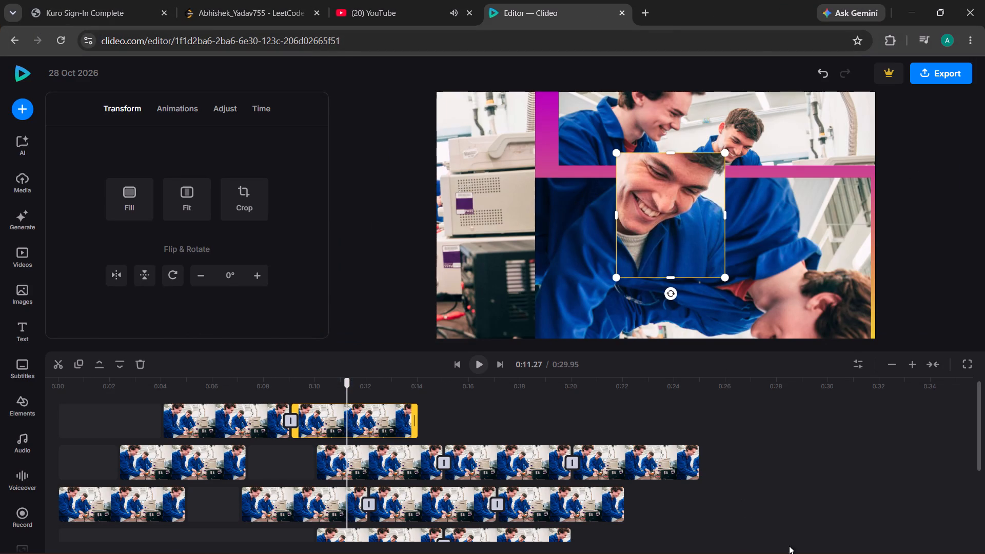
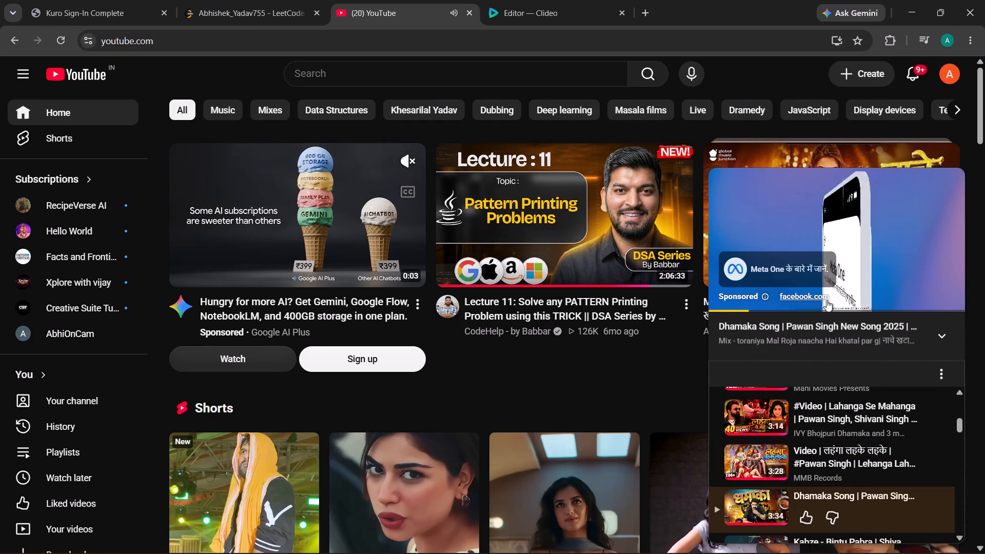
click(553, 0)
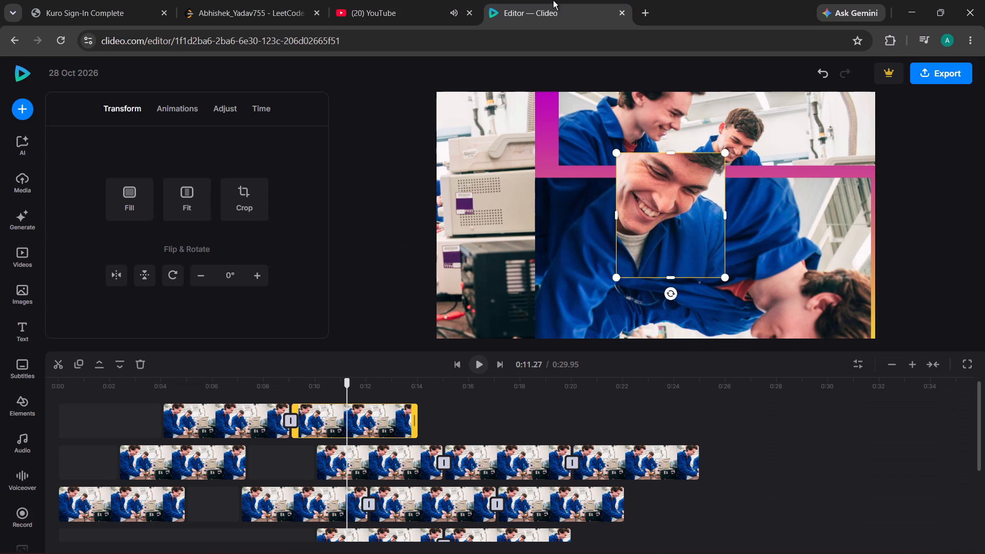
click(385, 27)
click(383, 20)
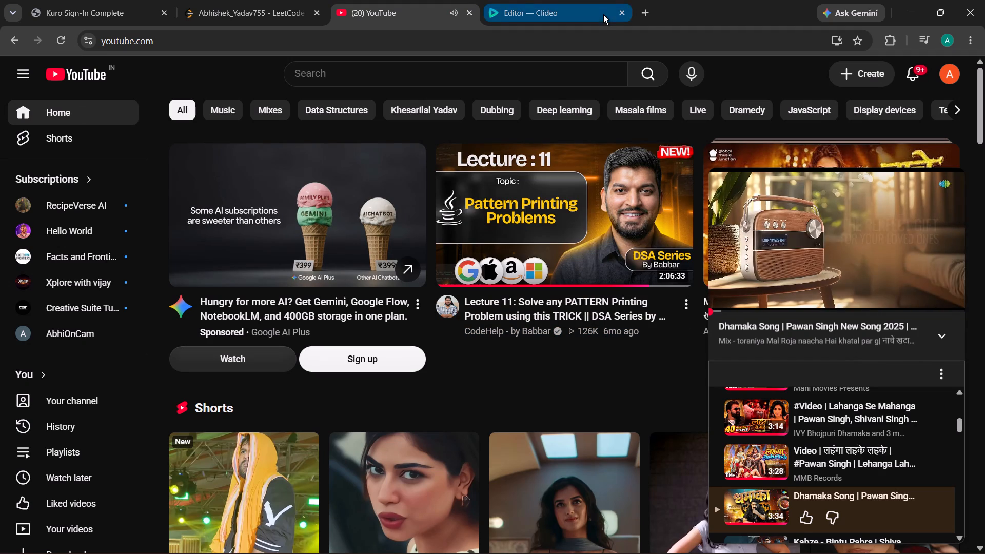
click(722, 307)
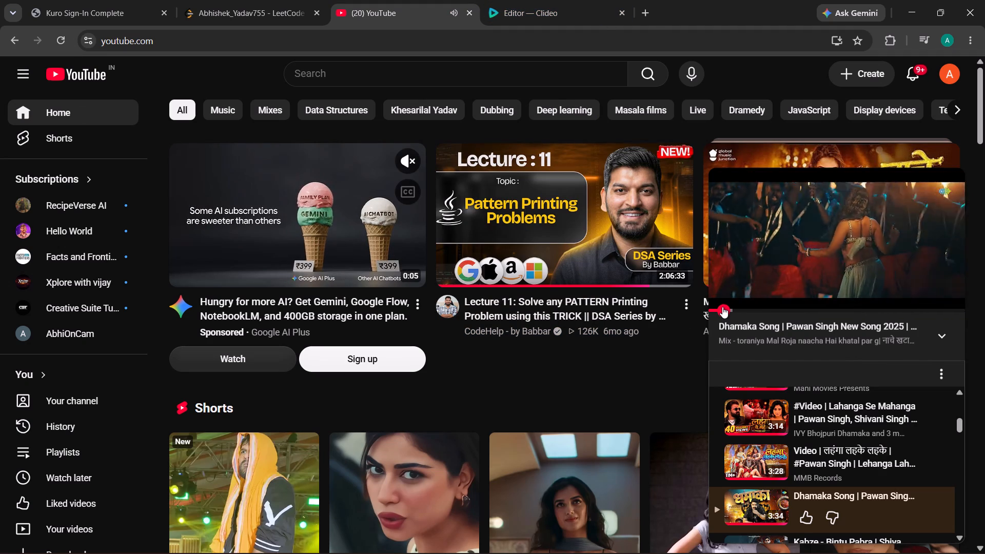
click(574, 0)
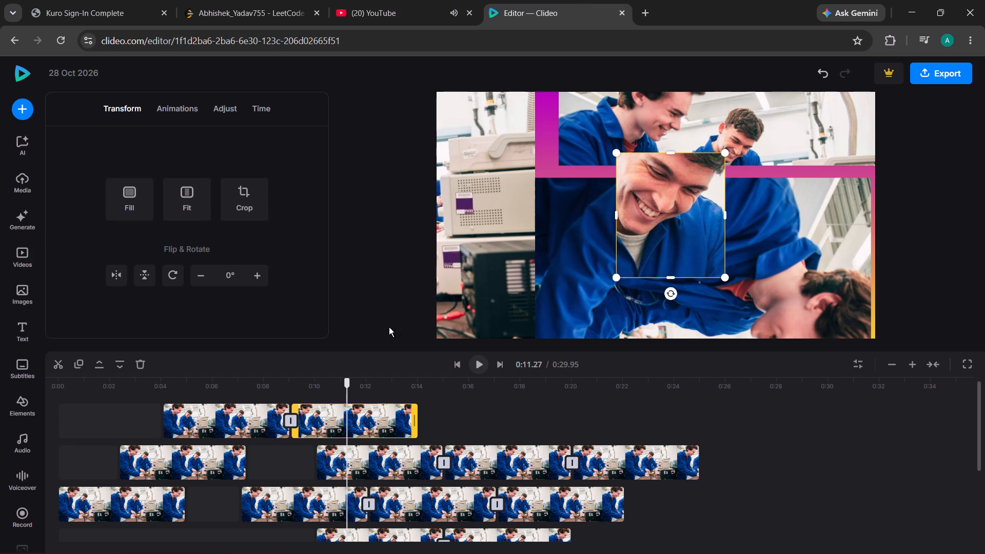
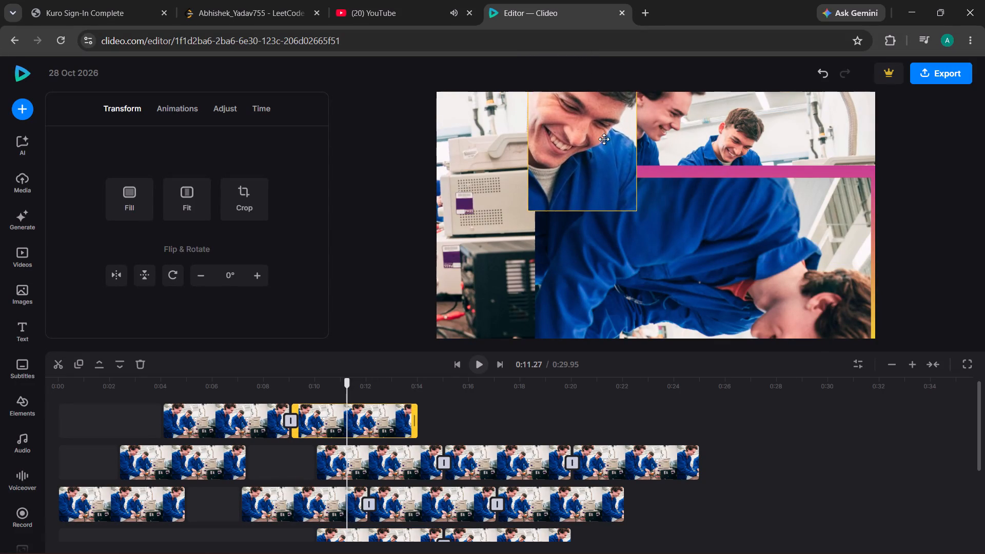
Enlarge the top track's second image clip until it spans the canvas height and a little under two-thirds of its width.
drag(636, 208, 683, 245)
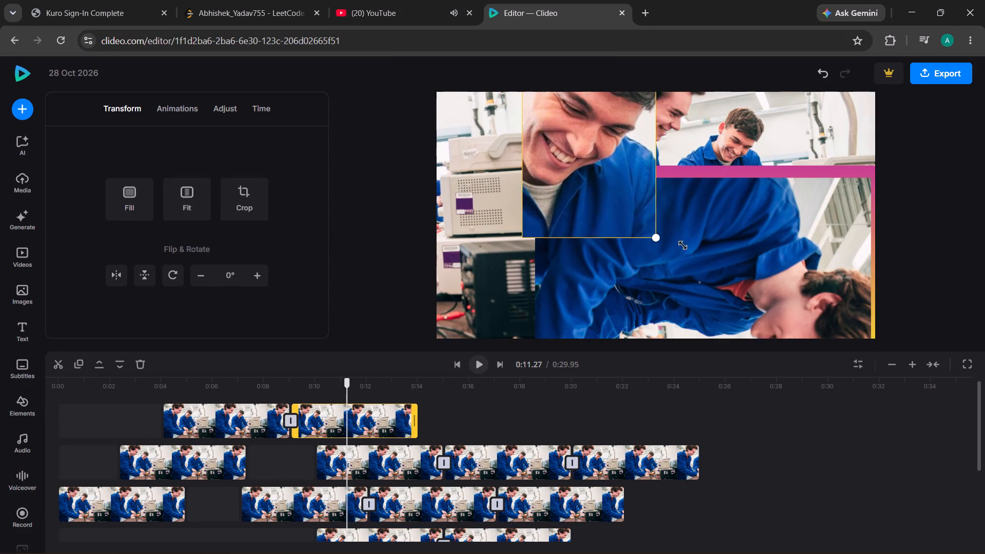
drag(683, 245, 827, 318)
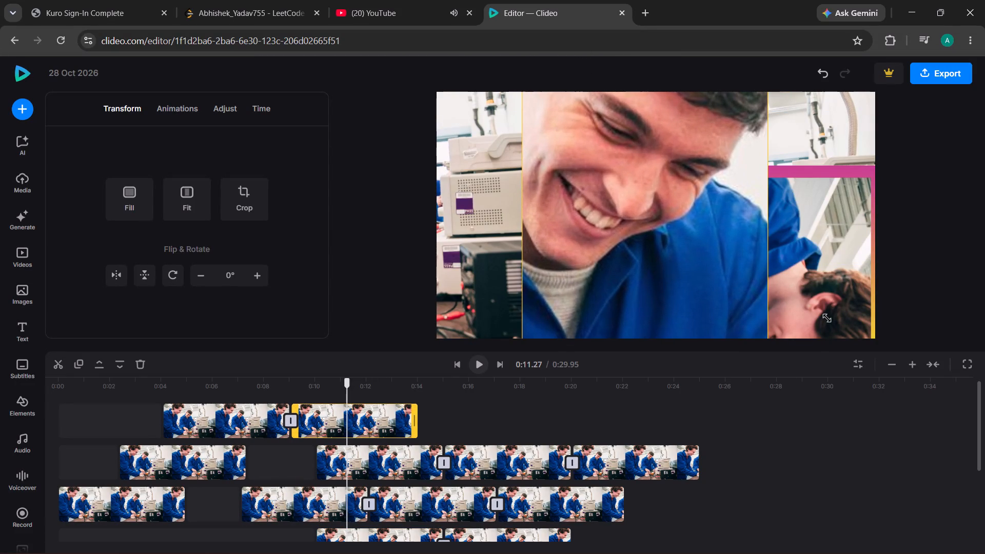
drag(827, 318, 813, 322)
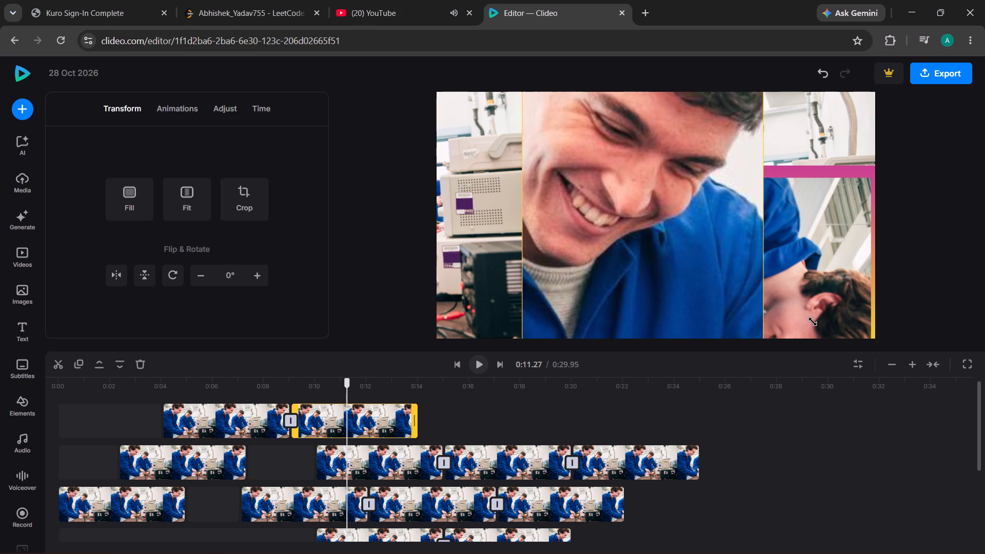
drag(813, 322, 811, 321)
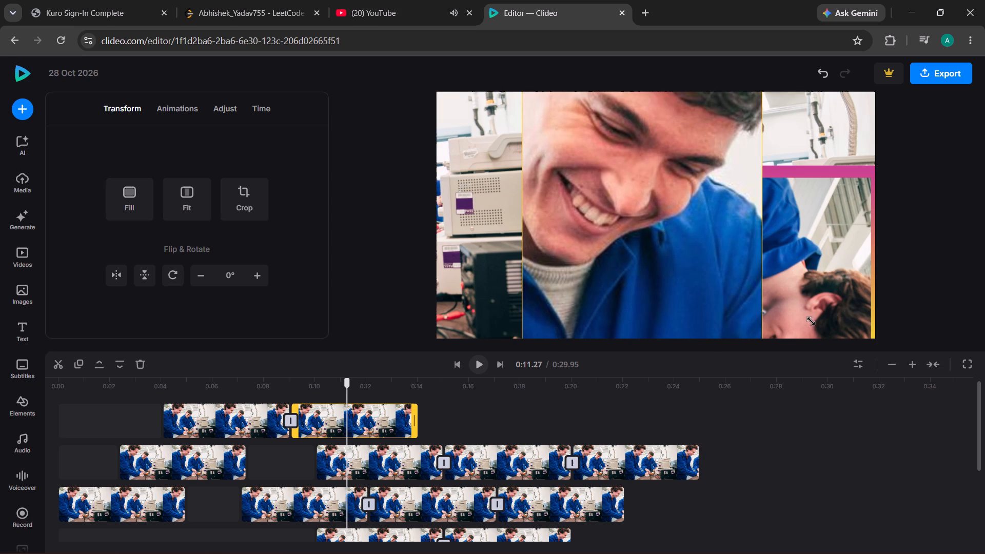
drag(811, 321, 811, 320)
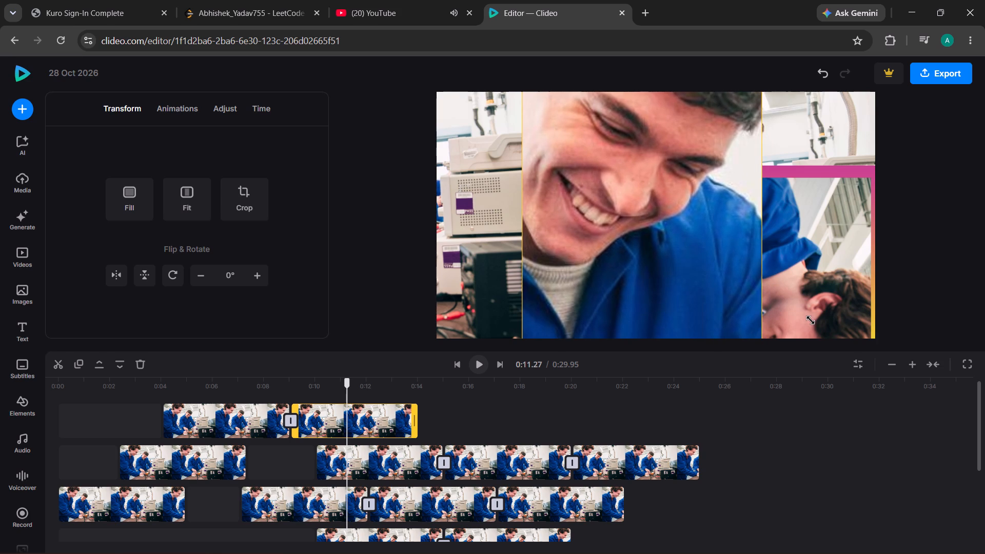
drag(811, 320, 811, 321)
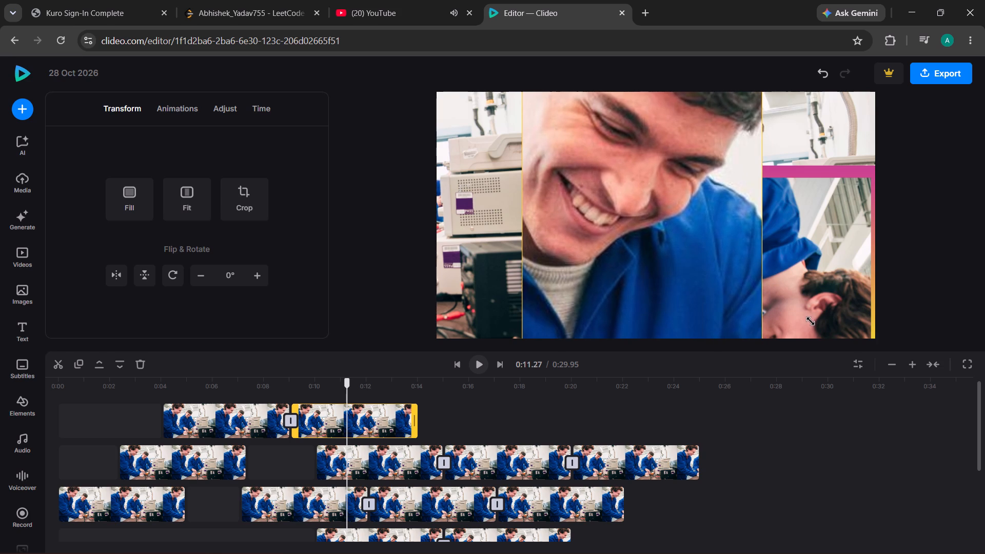
drag(811, 321, 809, 322)
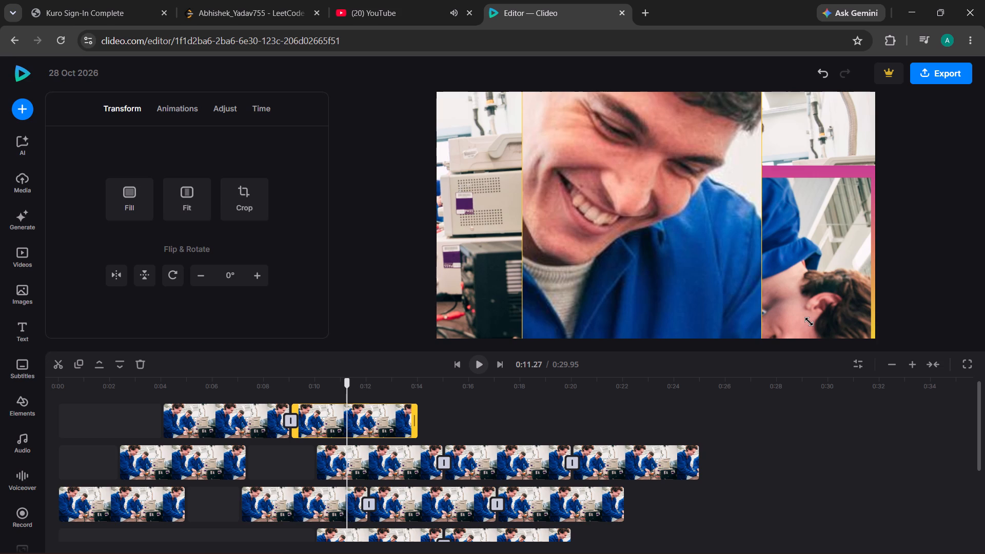
drag(809, 322, 806, 323)
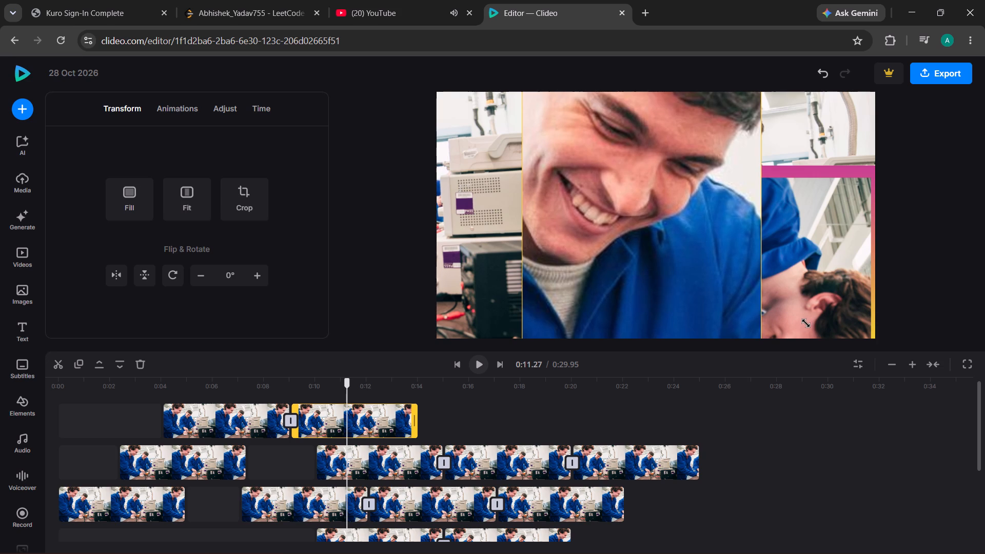
drag(806, 323, 816, 335)
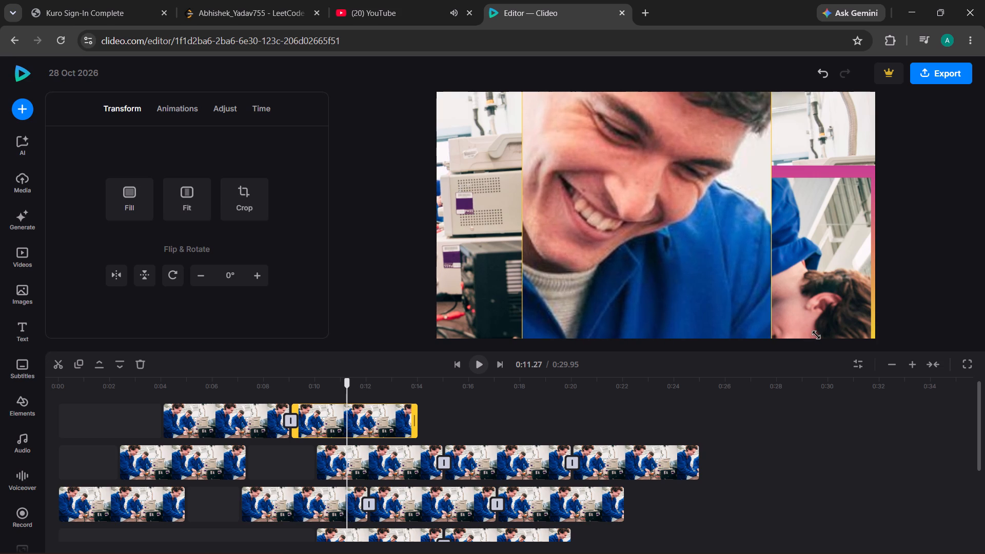
drag(816, 335, 812, 342)
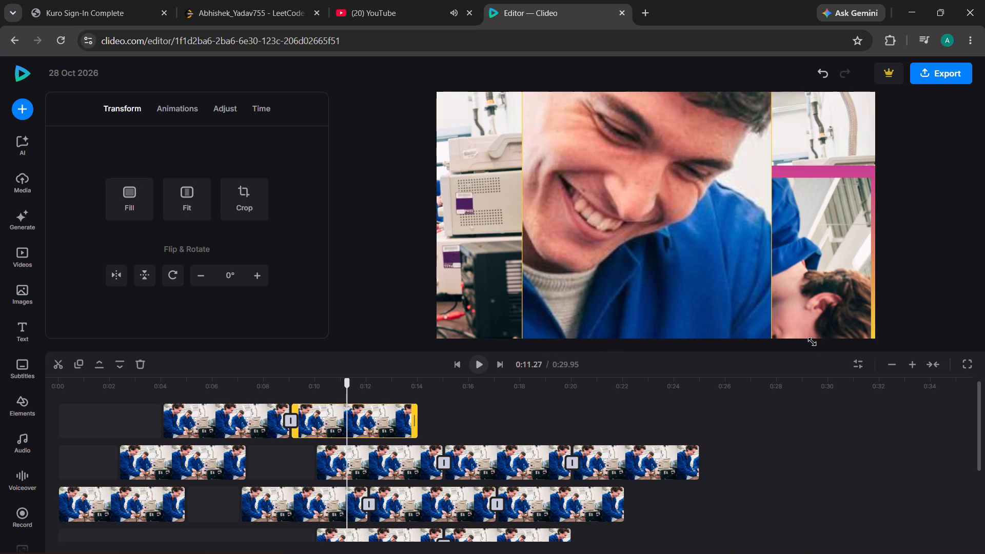
drag(812, 342, 820, 346)
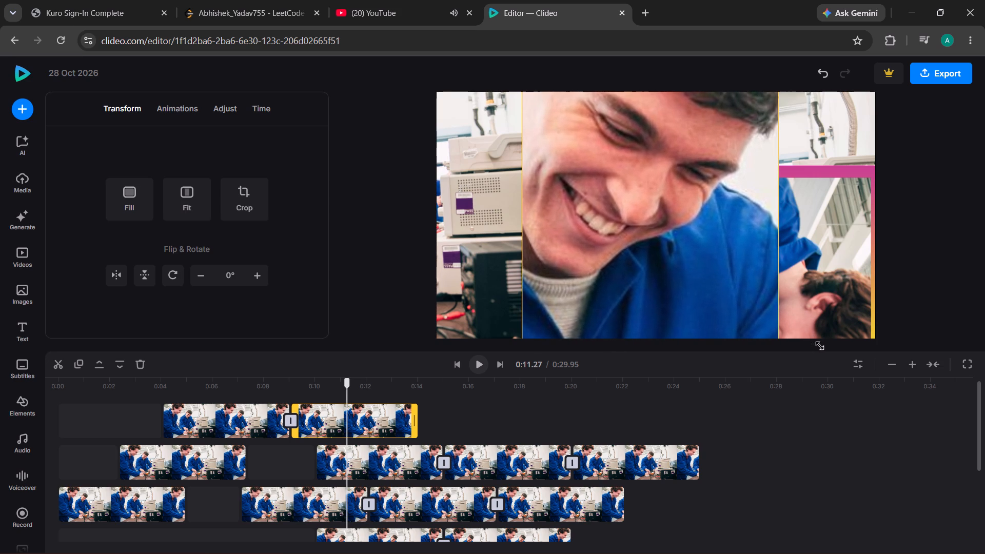
drag(820, 346, 825, 348)
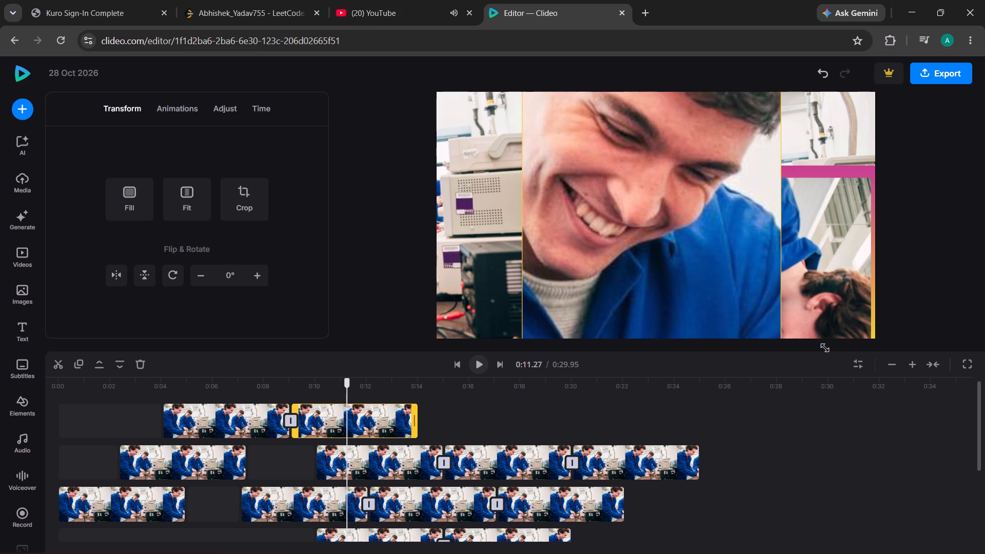
drag(825, 348, 825, 348)
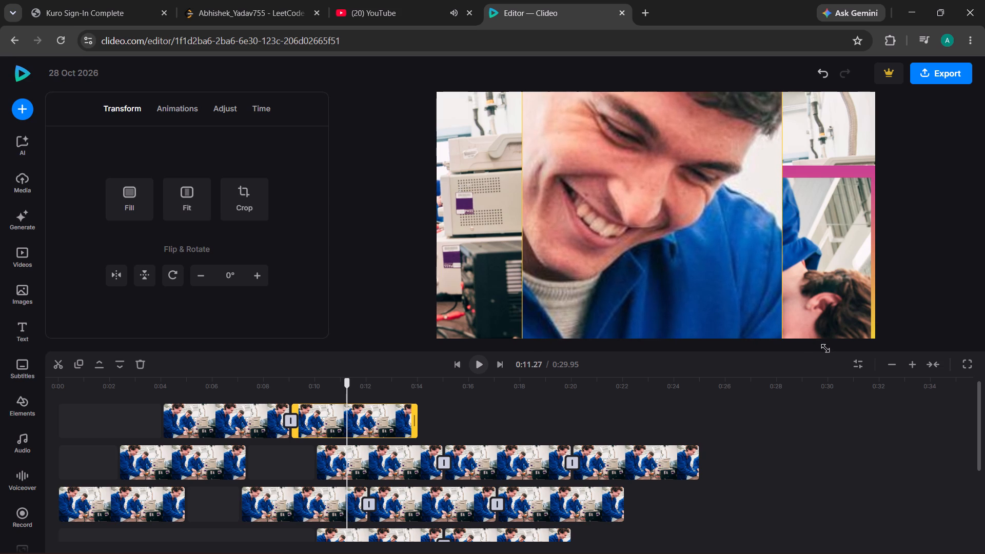
drag(825, 348, 826, 350)
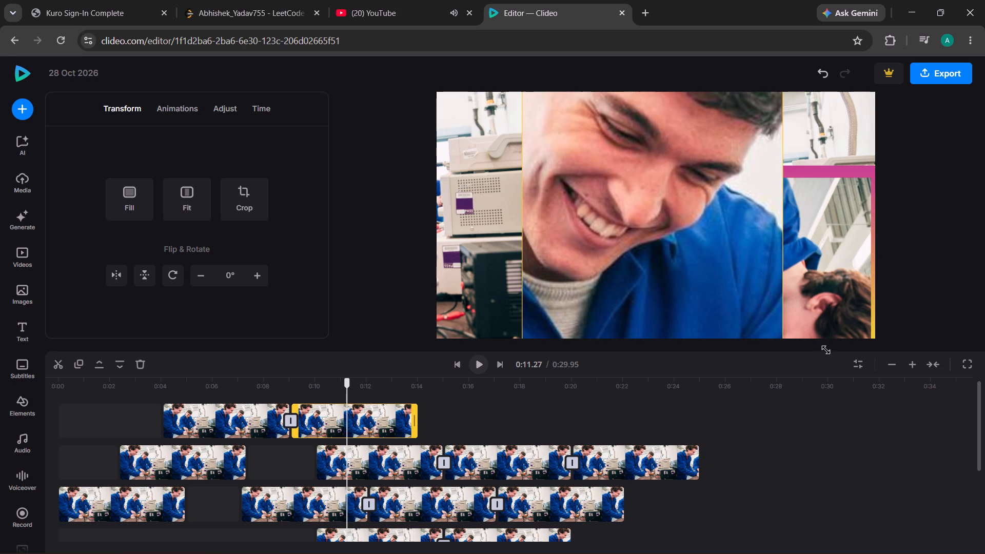
drag(826, 350, 825, 351)
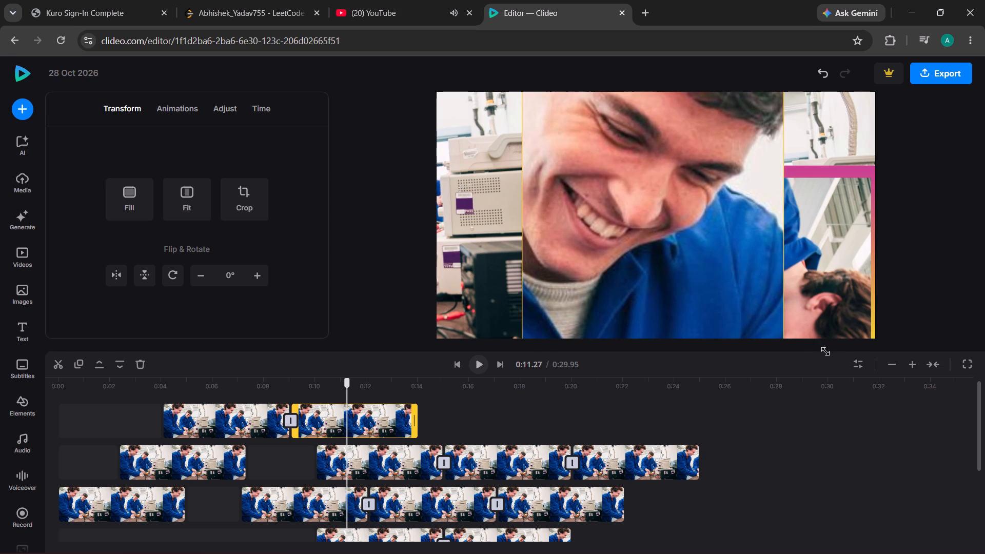
drag(825, 351, 825, 352)
drag(825, 352, 855, 349)
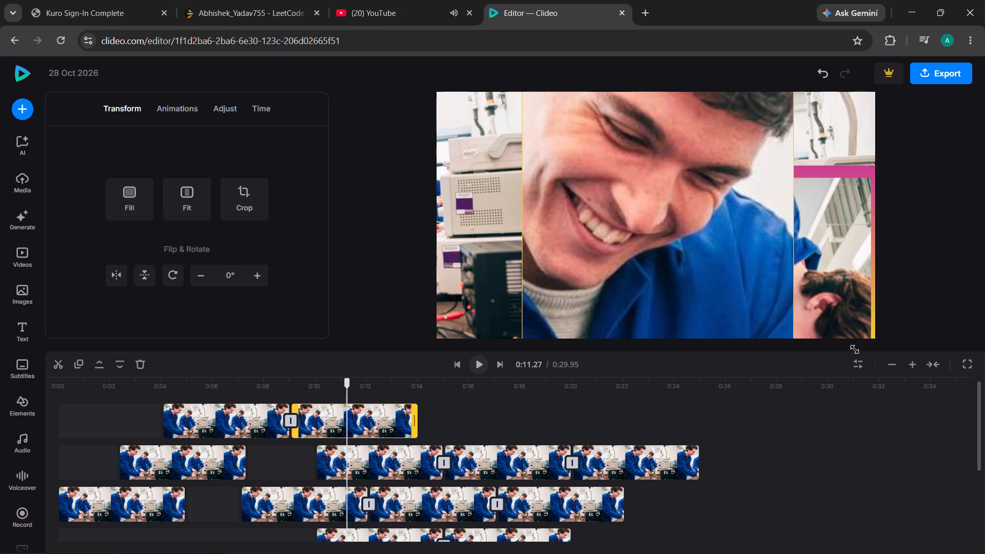
drag(855, 349, 843, 355)
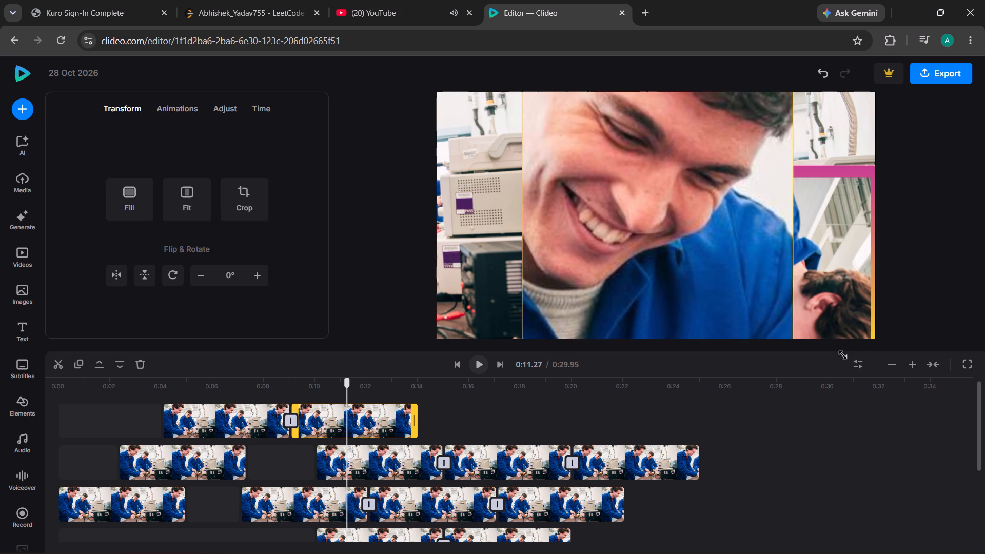
drag(843, 355, 878, 354)
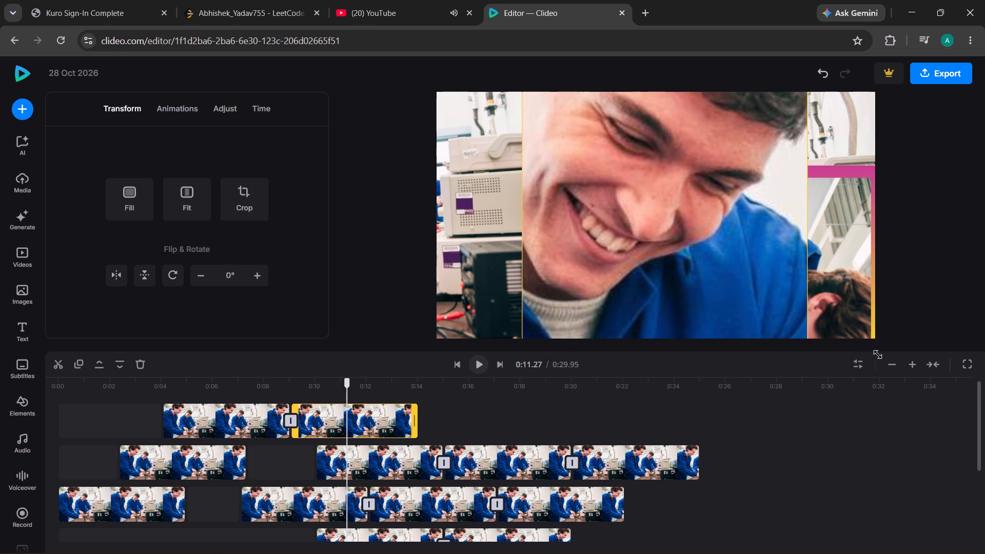
drag(878, 354, 884, 331)
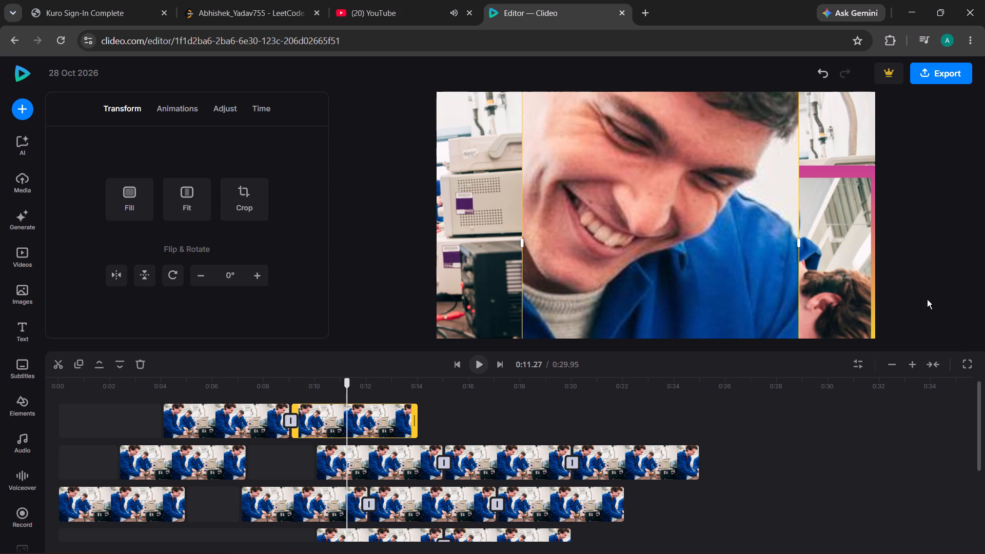
Move the playhead to about 0:05.55 to view the earlier collage arrangement.
double_click(201, 380)
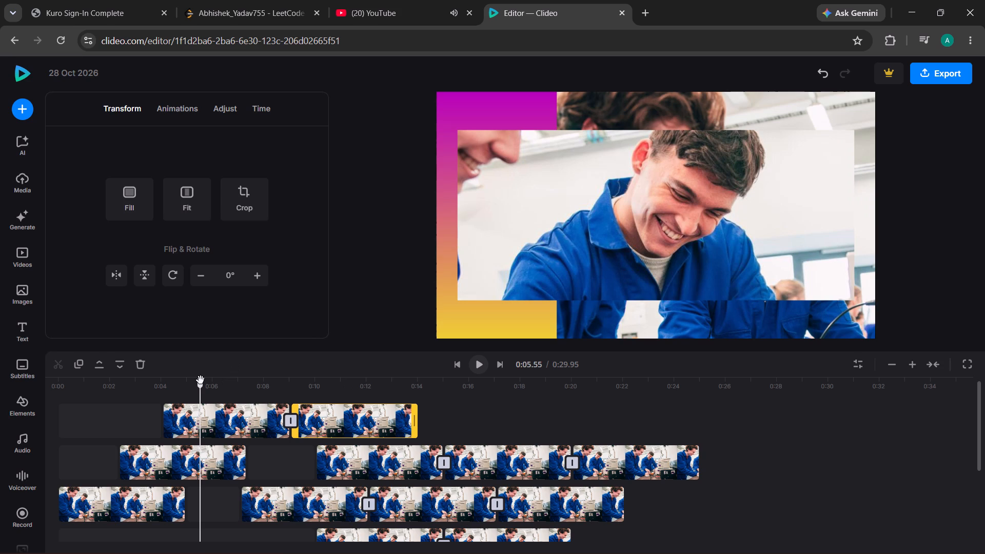
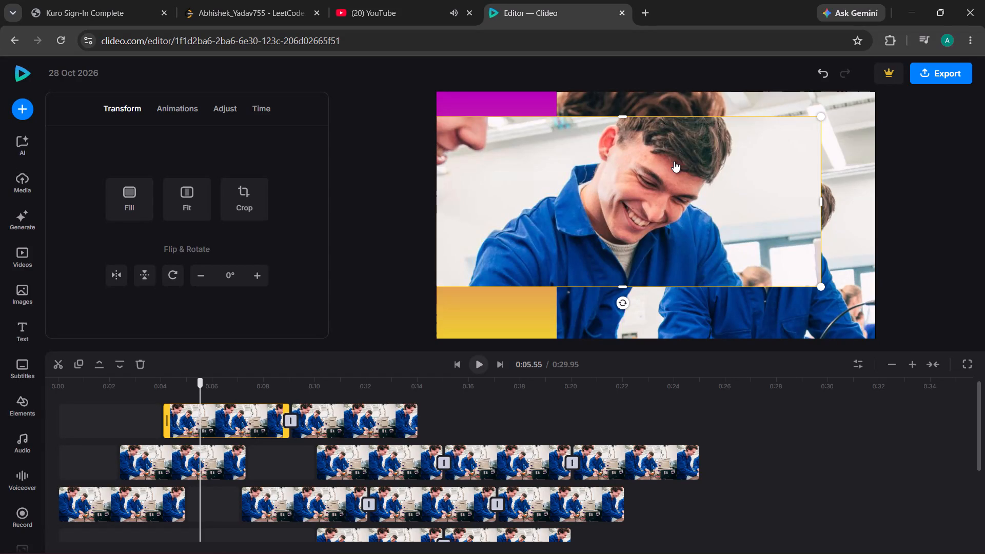
Move the top track's first image up and left, just below the canvas top, with its right edge about four-fifths across.
drag(674, 161, 643, 139)
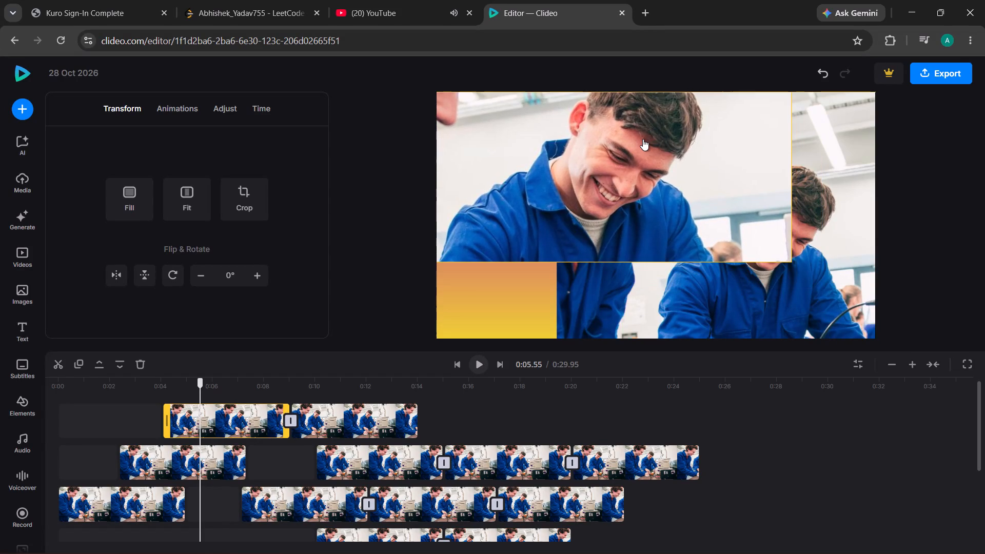
click(643, 139)
drag(643, 139, 643, 144)
double_click(643, 144)
drag(643, 144, 642, 155)
click(588, 366)
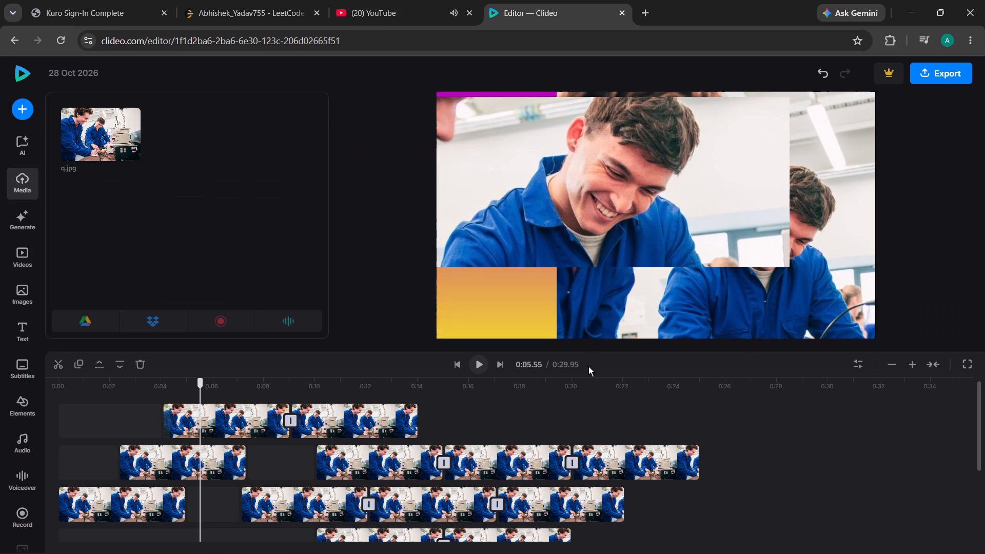
Reposition the second track's first image behind it, leaving gradient strips about one-sixth of the canvas width at left and one-tenth at right.
click(544, 317)
click(574, 313)
drag(574, 313, 561, 310)
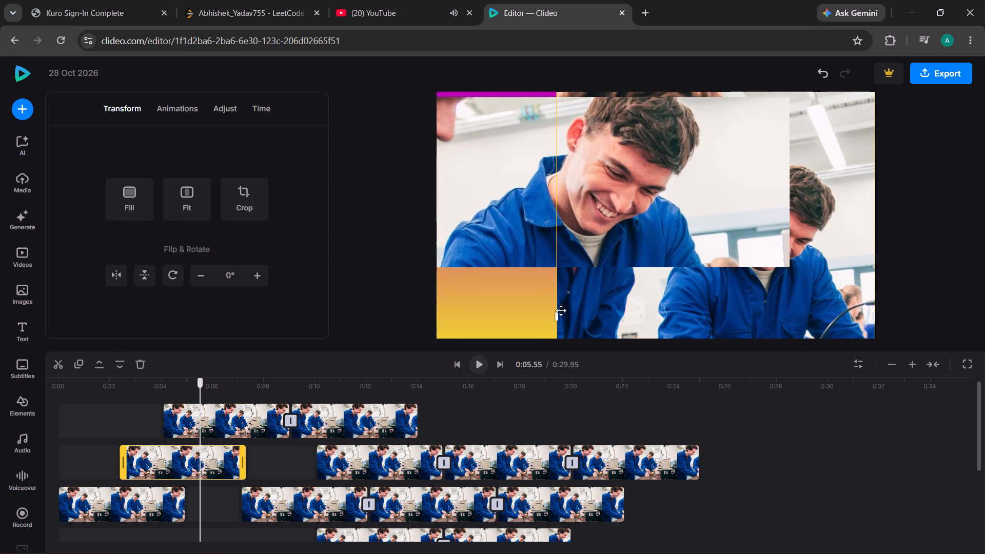
drag(561, 310, 430, 296)
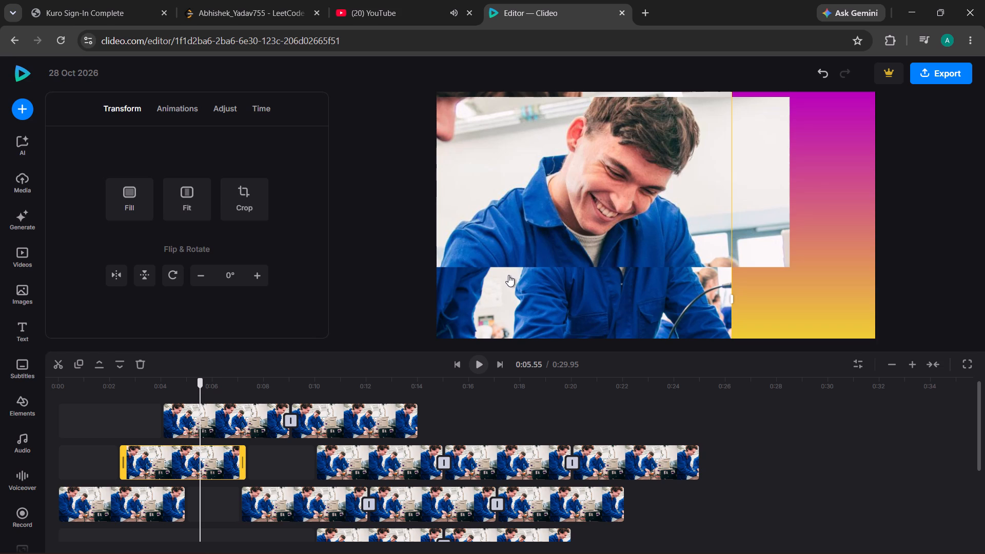
click(508, 275)
drag(562, 305, 666, 328)
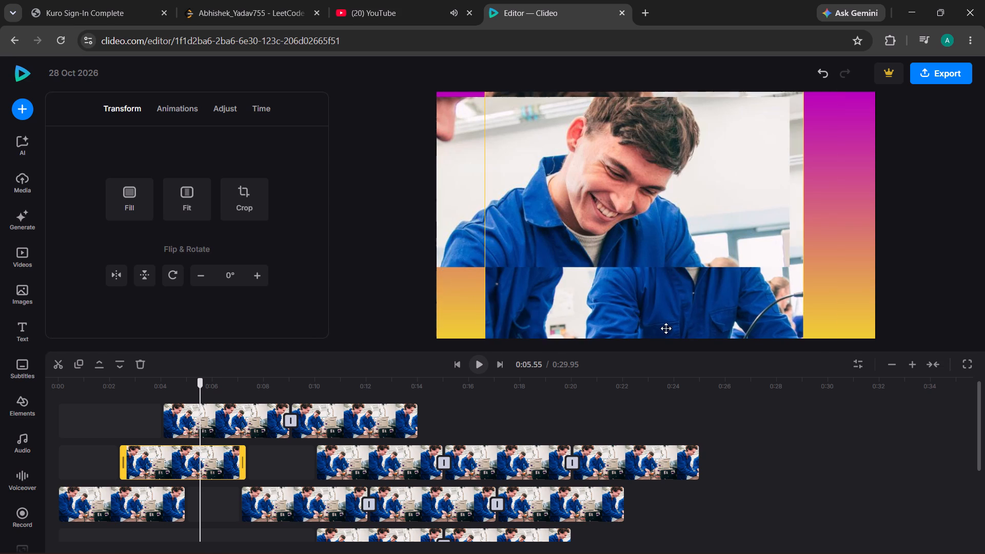
drag(666, 328, 667, 332)
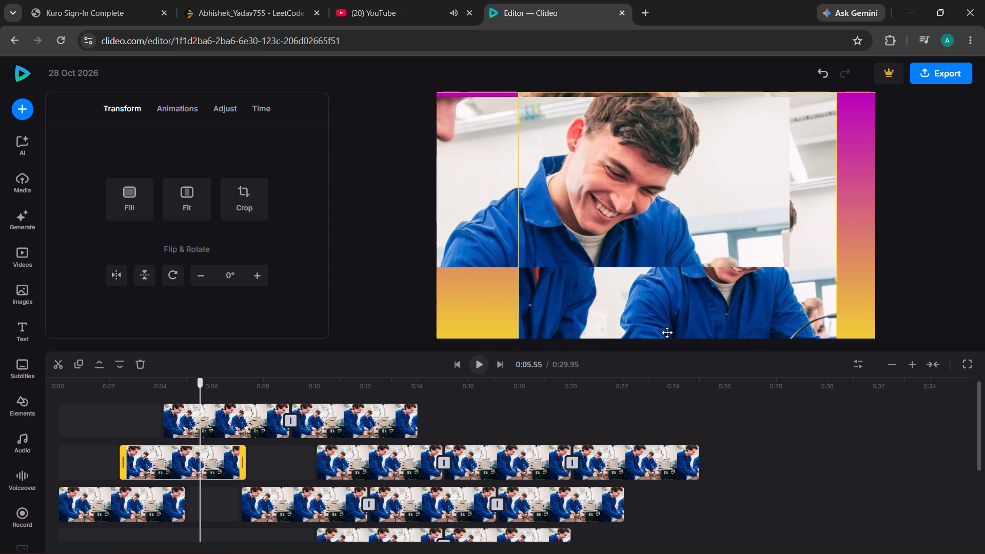
drag(667, 332, 665, 322)
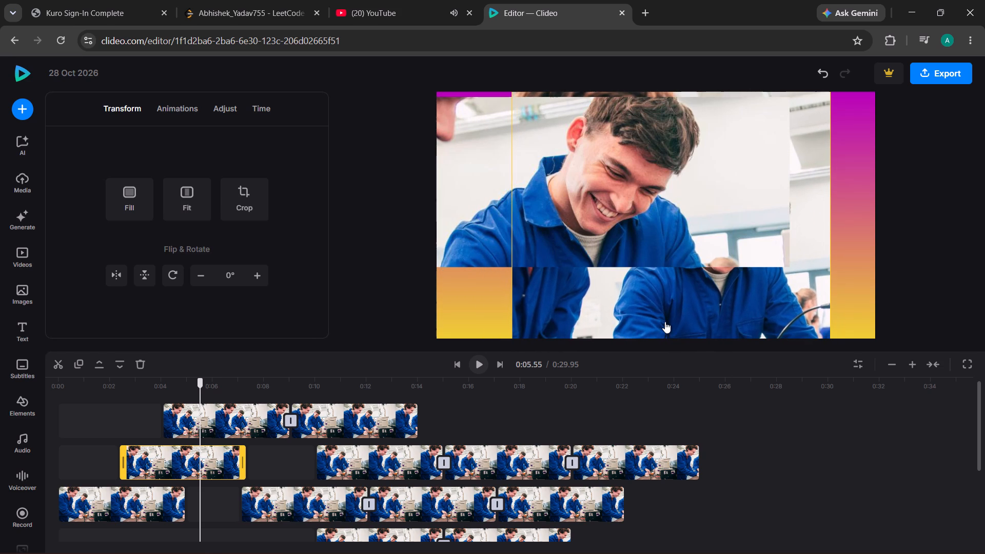
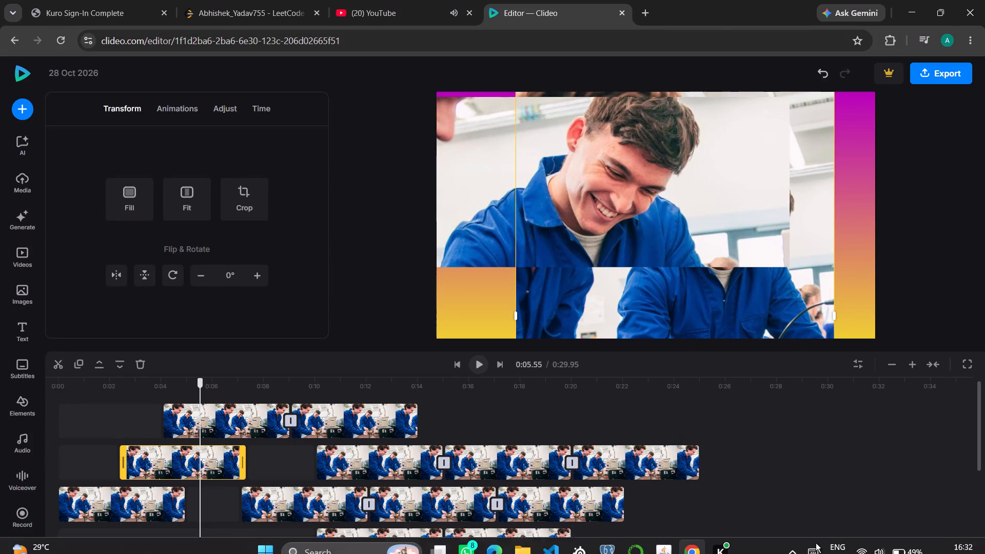
Switch to YouTube and play the जनता दरबार song by Tuntun Yadav and Shilpi Raj from the mix queue, skipping the ad.
click(356, 0)
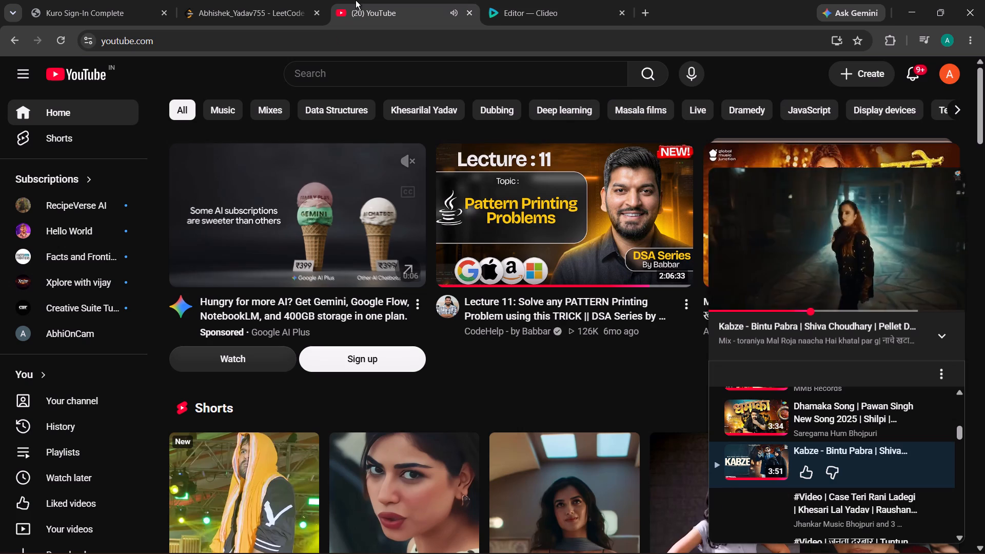
scroll(582, 410, down, 9)
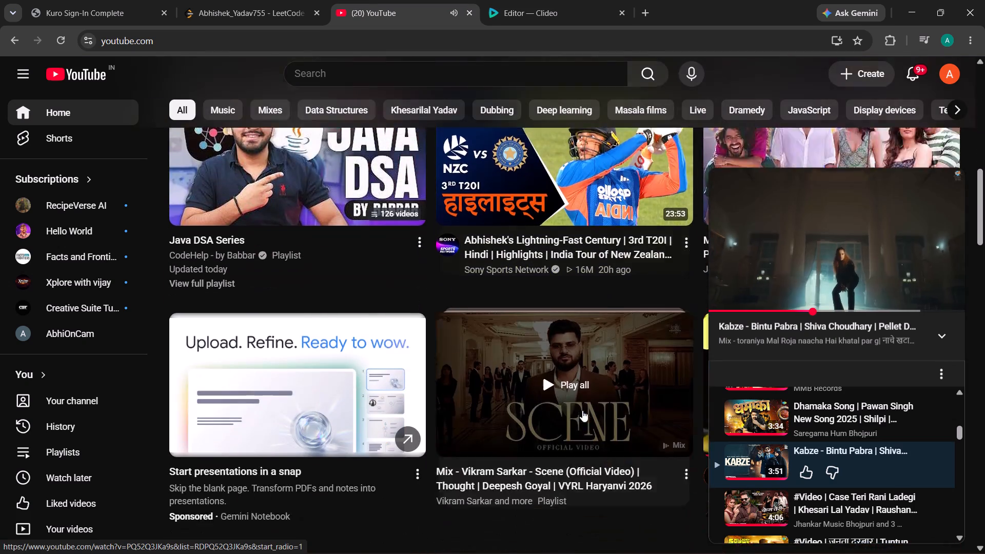
scroll(582, 410, down, 6)
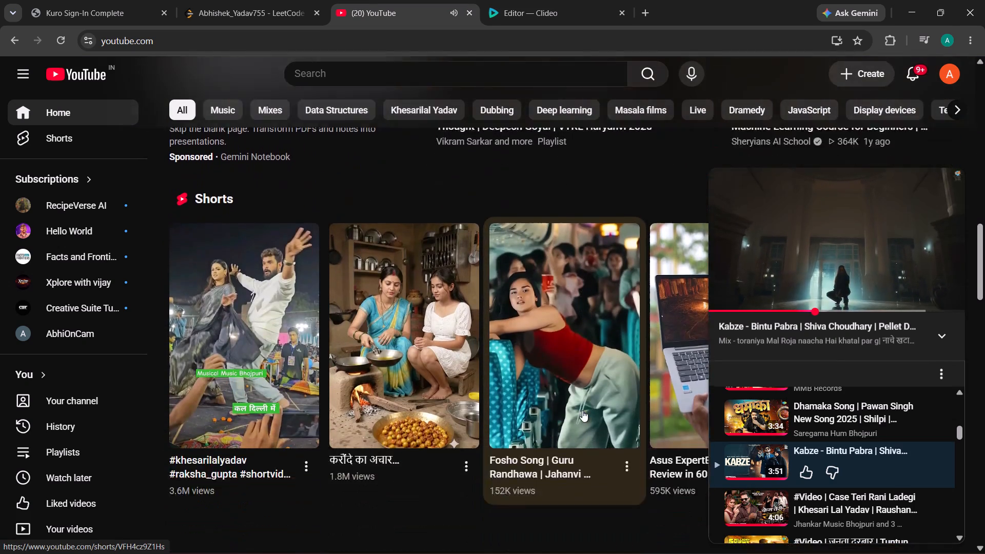
scroll(582, 410, down, 2)
scroll(783, 480, down, 1)
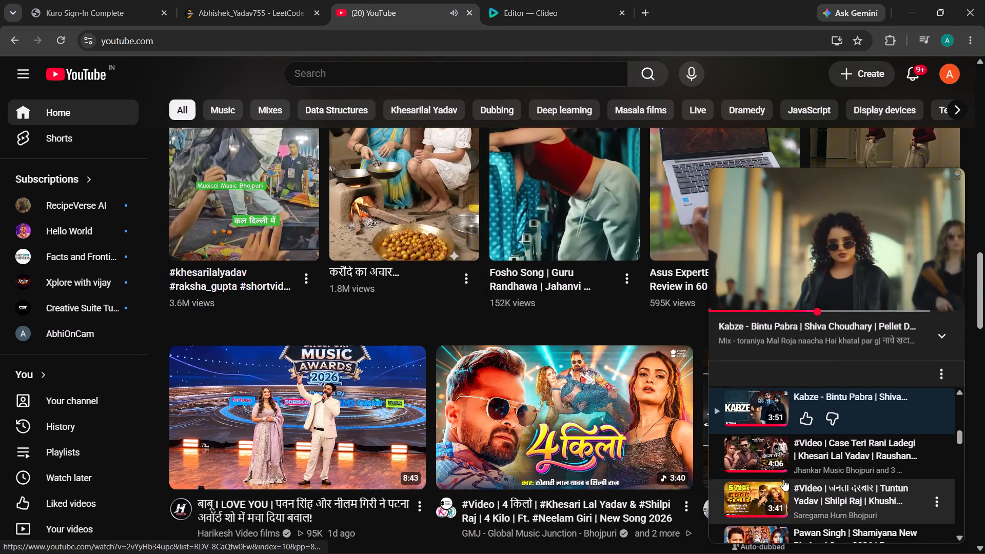
scroll(783, 480, down, 2)
click(760, 459)
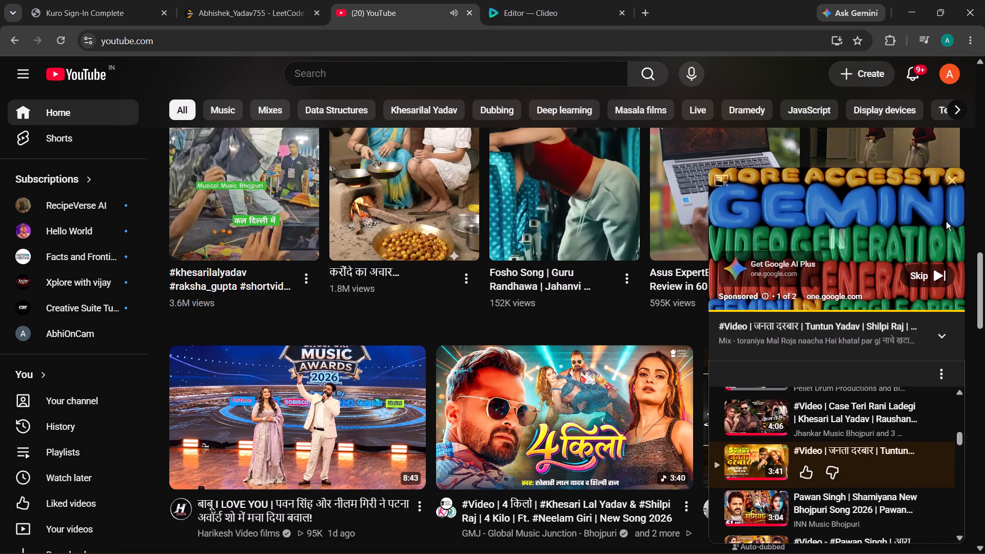
click(920, 284)
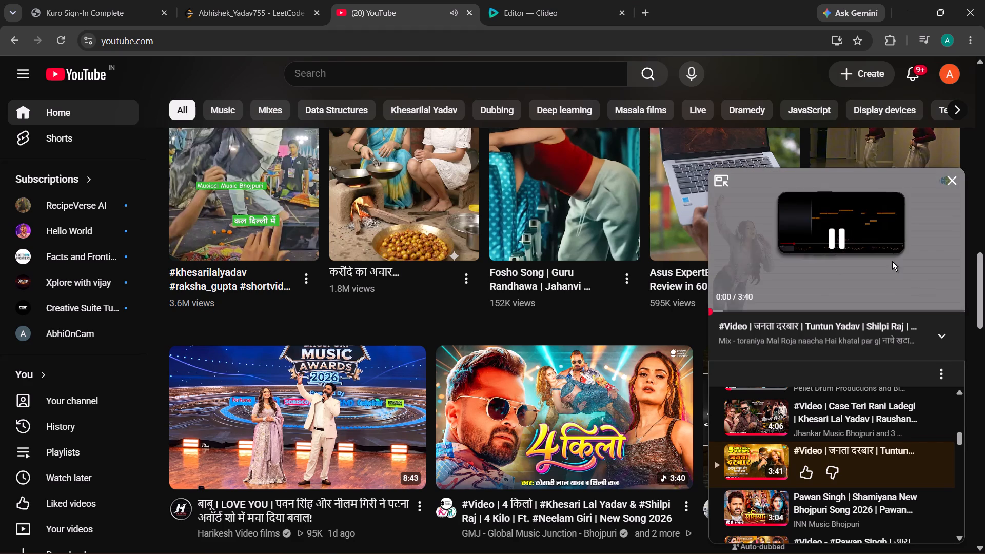
Skip the song ahead to about 0:27.
click(741, 306)
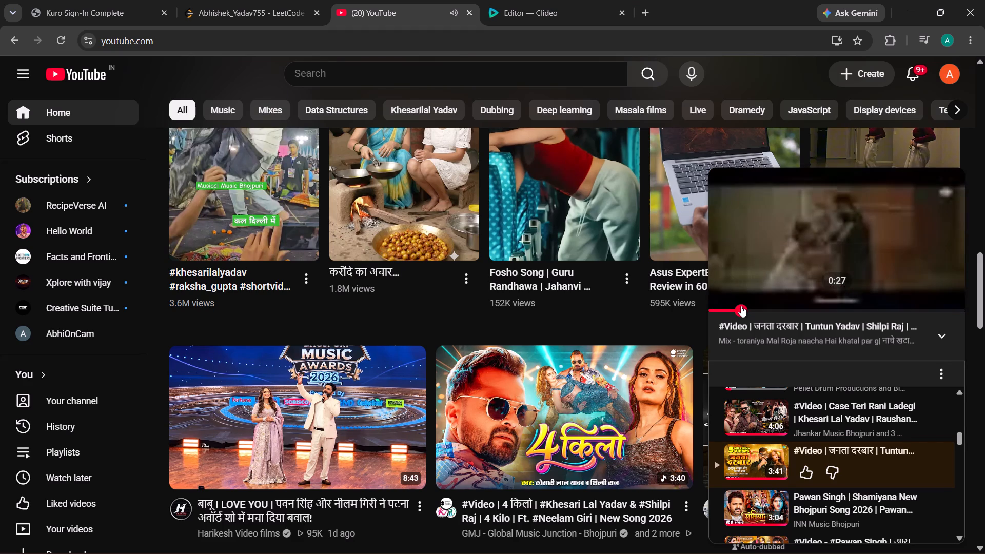
double_click(741, 306)
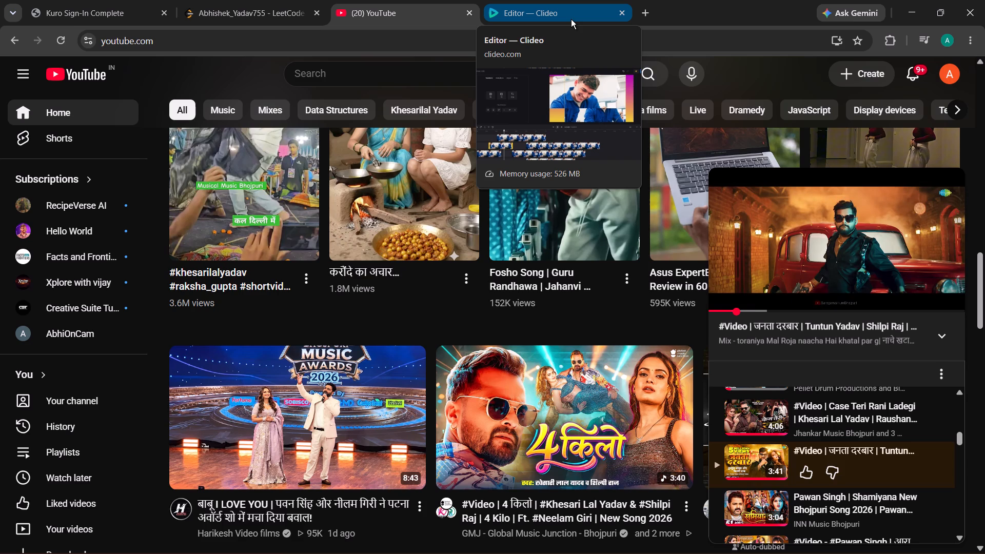
Check the Clideo editor briefly, then return to YouTube and resume the paused song.
click(549, 1)
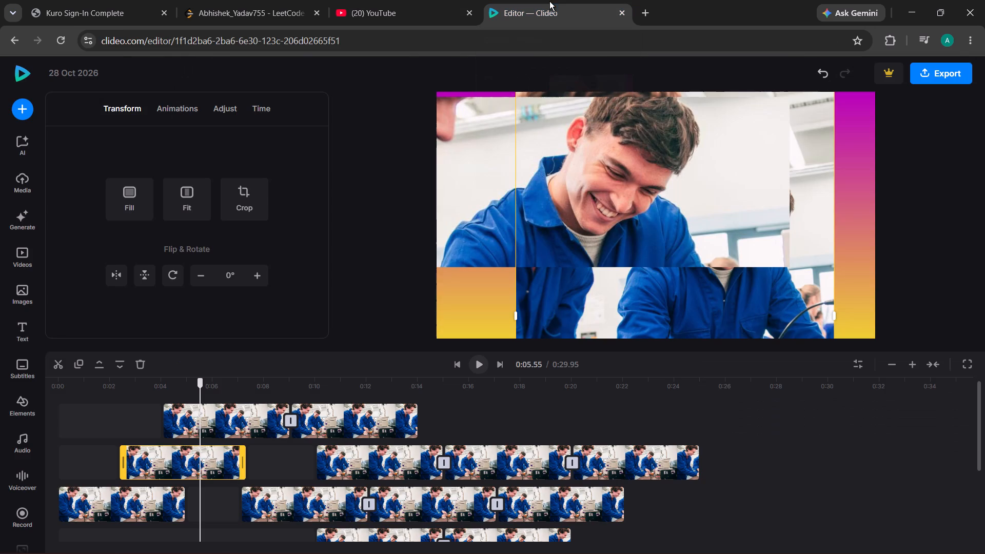
click(397, 8)
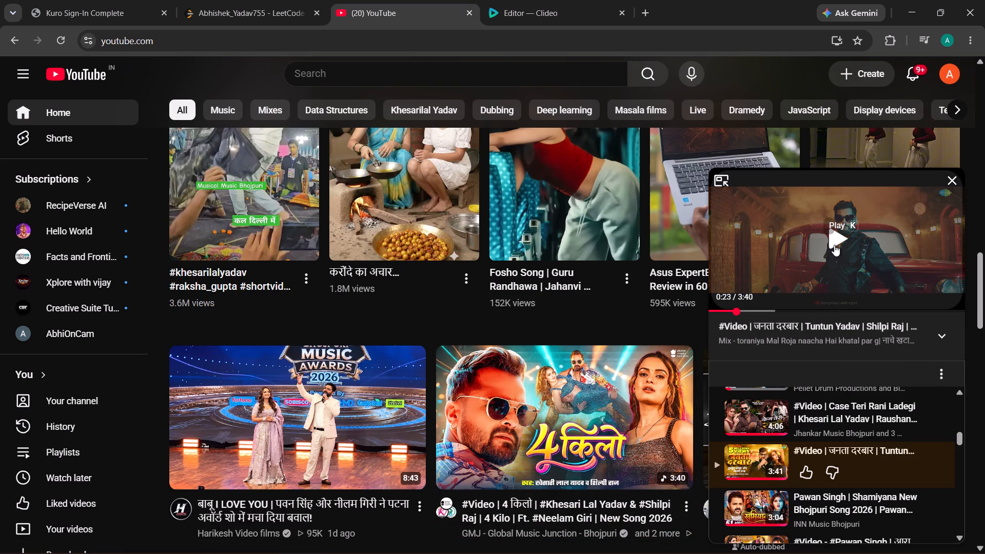
click(834, 245)
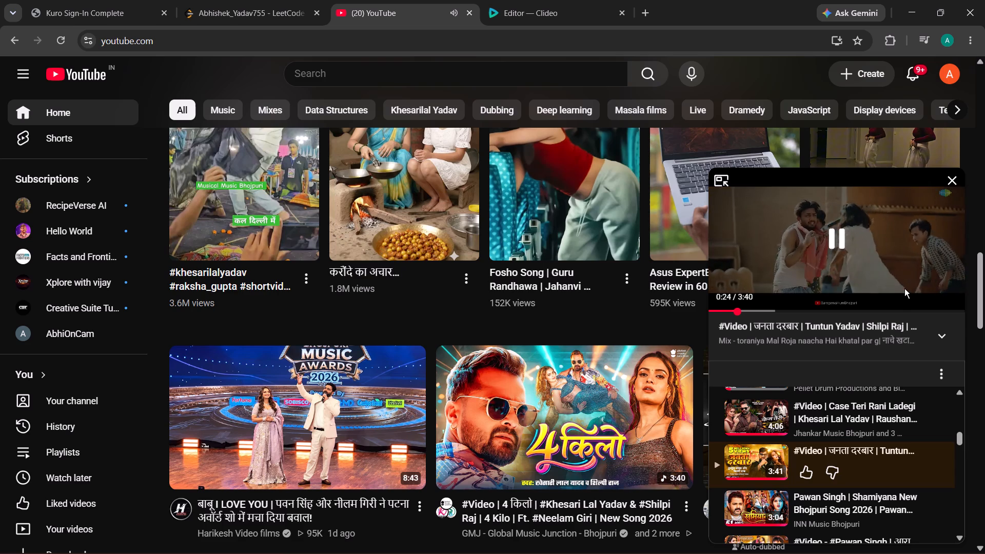
Lower the system volume slightly, to about one third of its range.
click(877, 553)
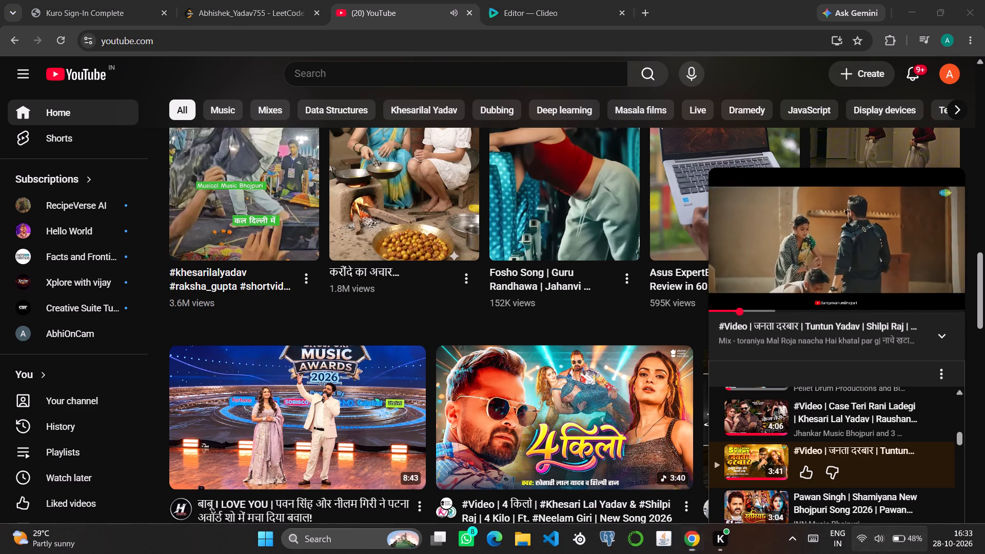
click(837, 464)
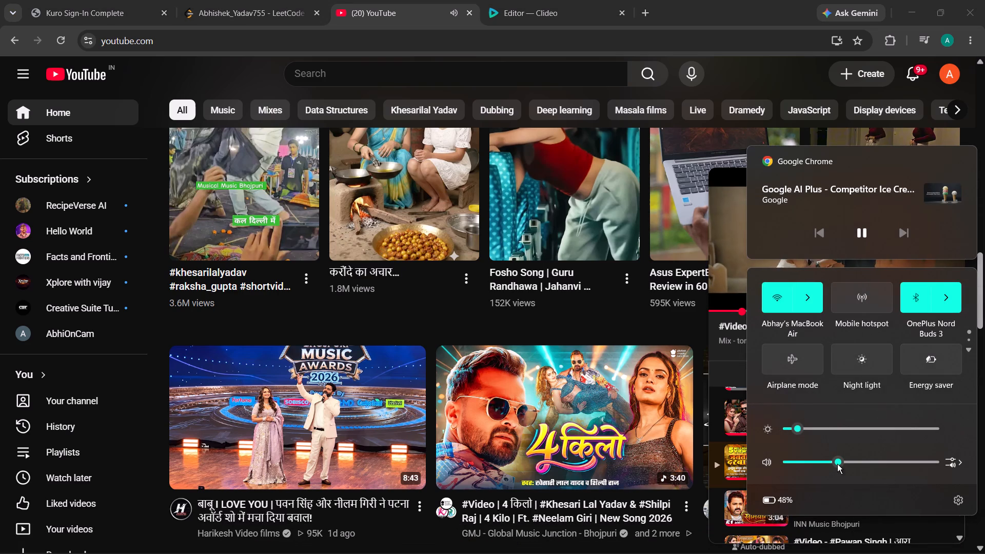
drag(837, 464, 832, 465)
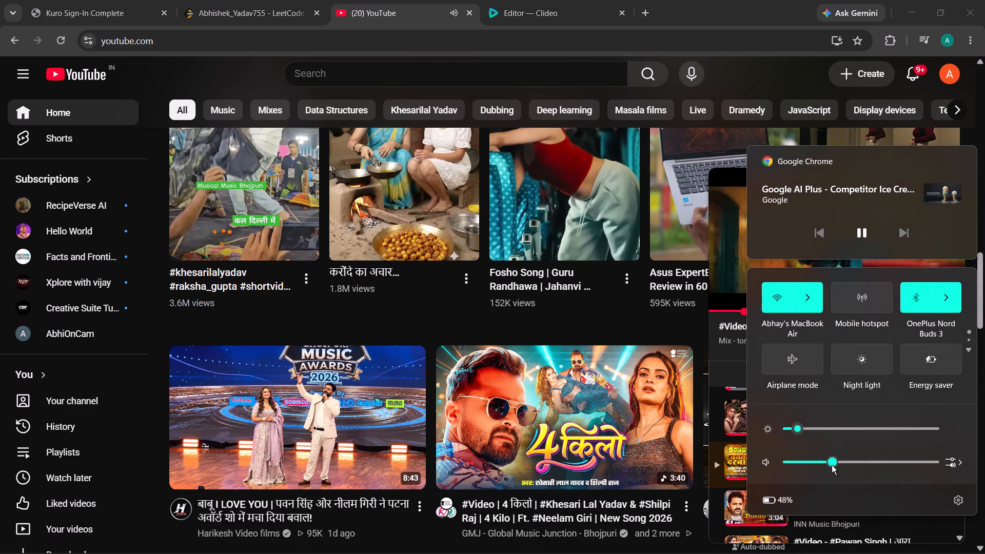
click(748, 62)
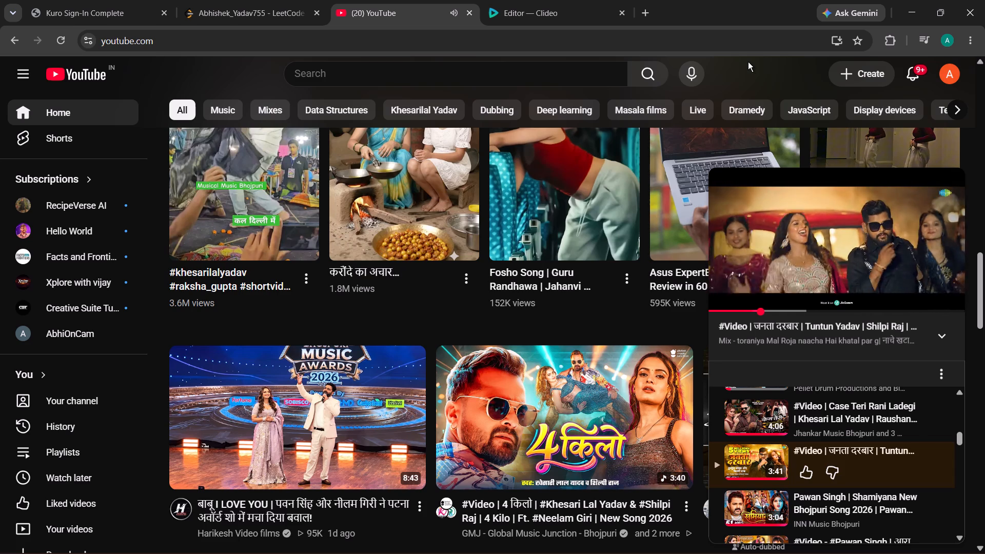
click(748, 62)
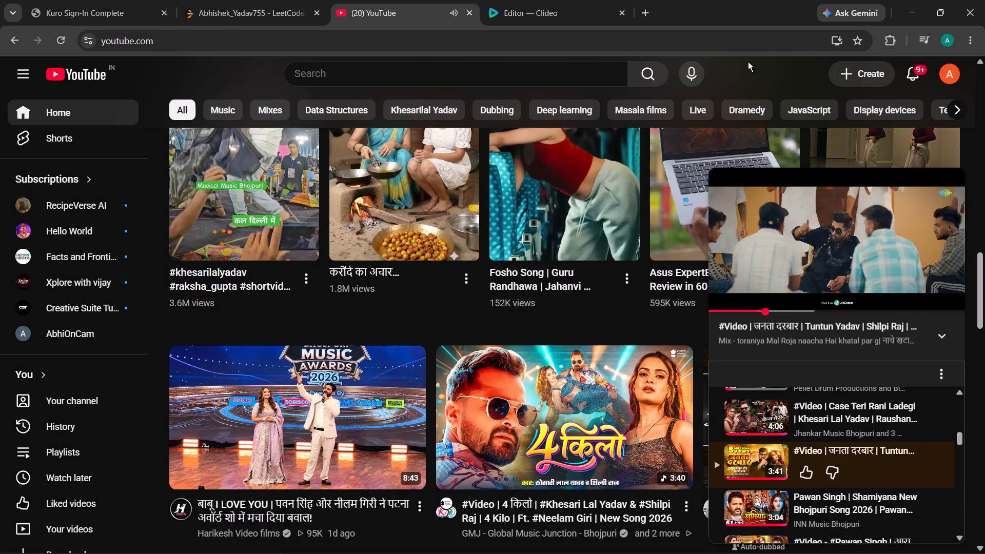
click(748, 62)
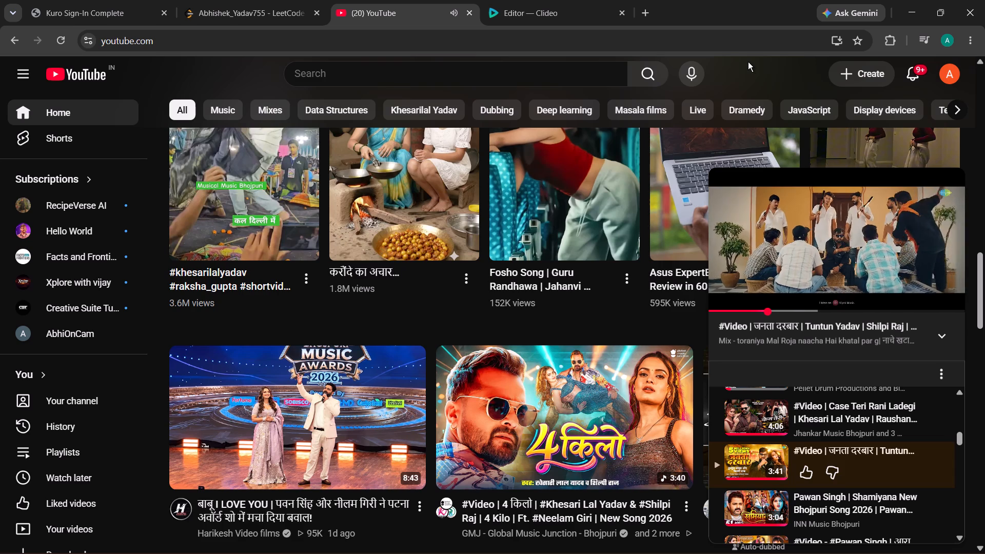
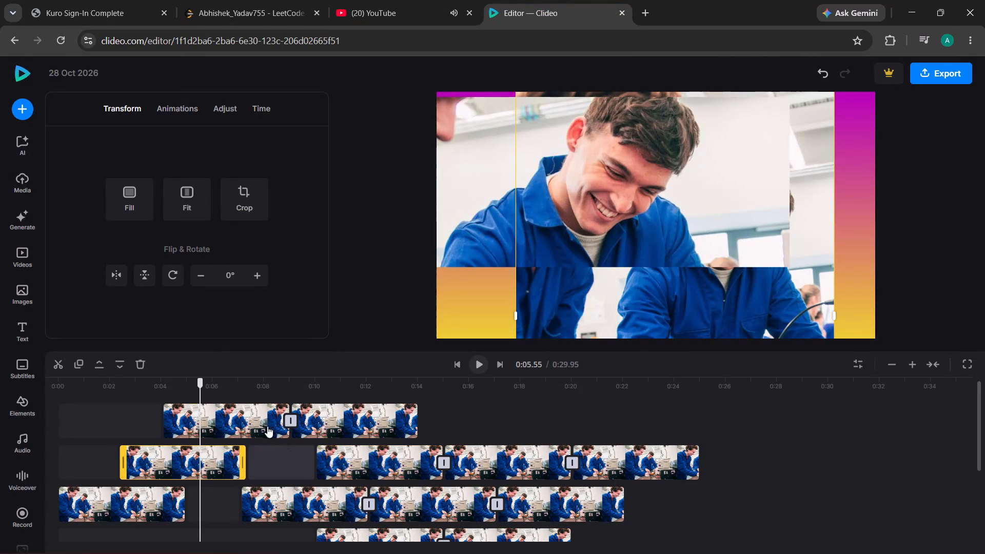
Move the top track's first clip slightly earlier so it starts at about 0:03.7.
drag(257, 421, 246, 421)
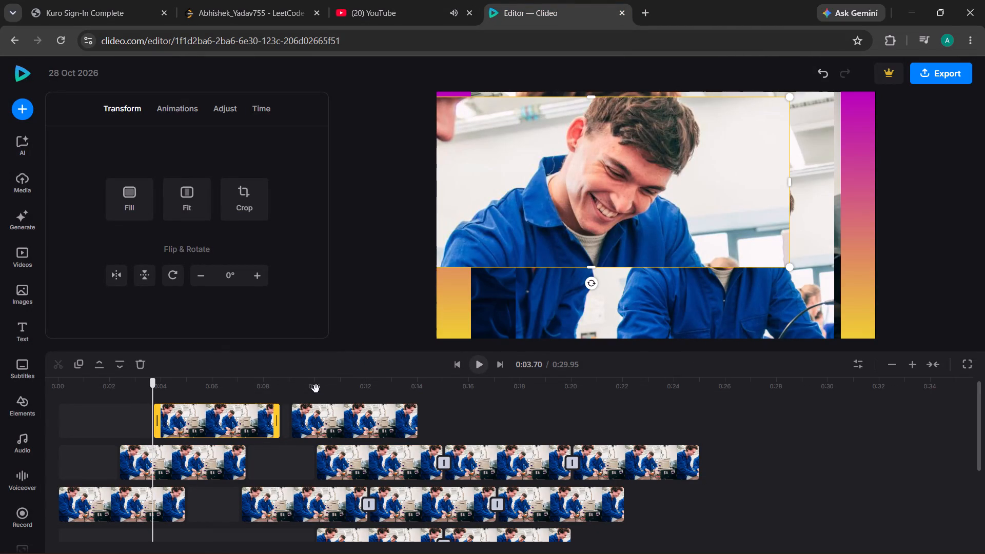
Scrub the preview from about 0:09 to 0:14.25 to examine how the layered clips overlap.
drag(313, 389, 294, 380)
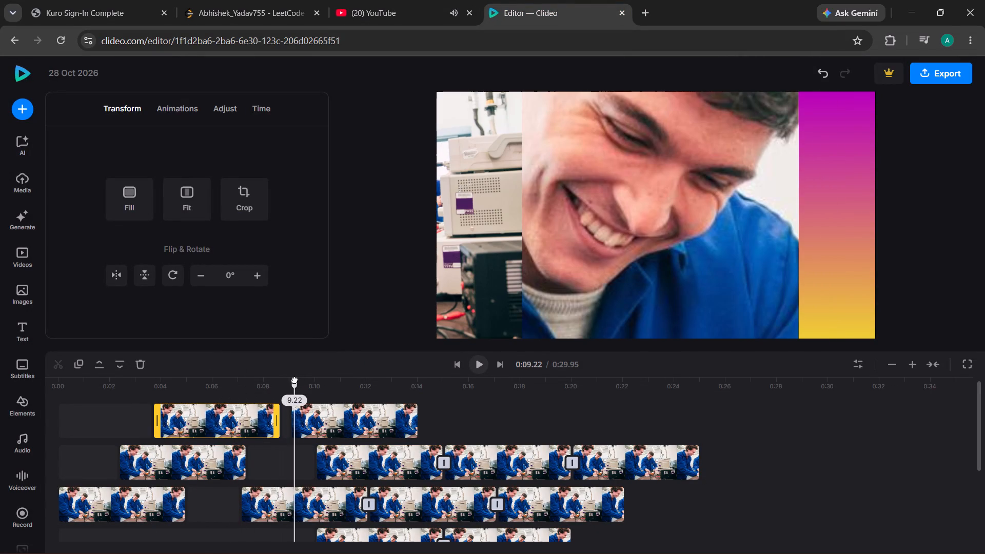
drag(294, 380, 325, 396)
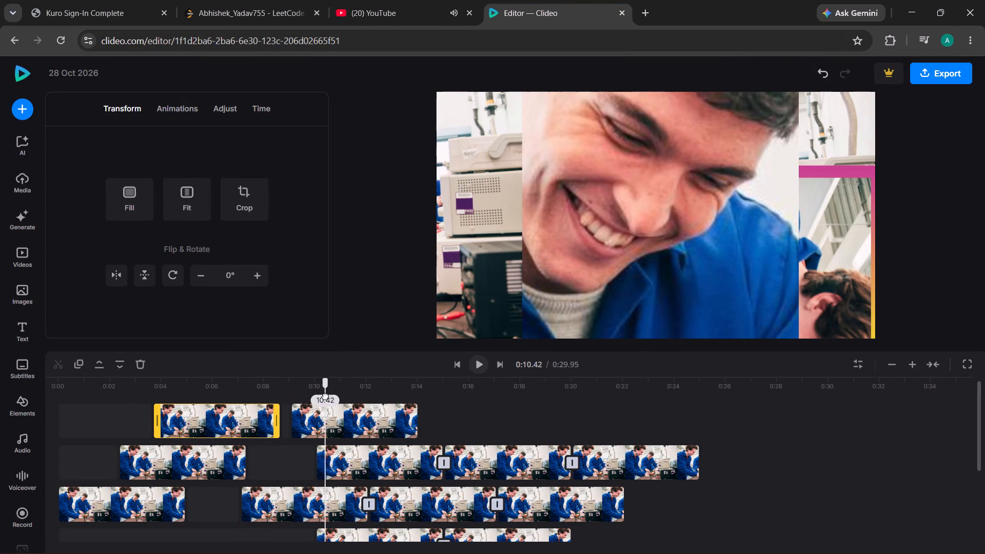
drag(325, 396, 403, 442)
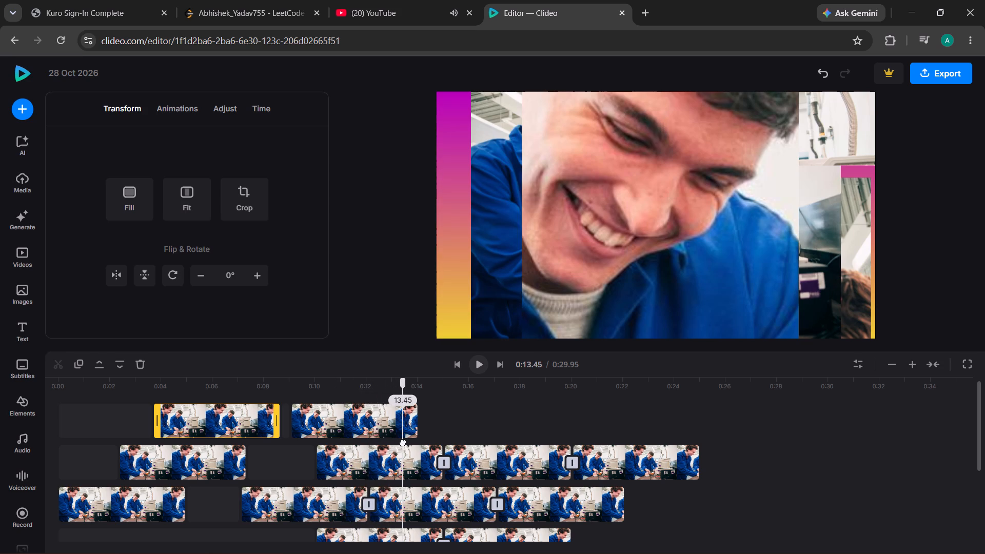
drag(403, 442, 398, 450)
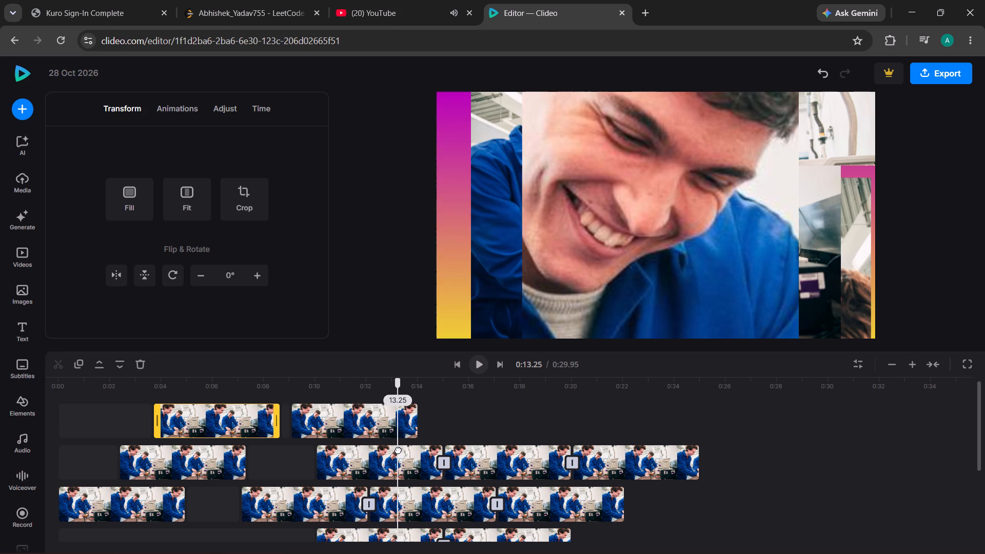
drag(398, 450, 401, 448)
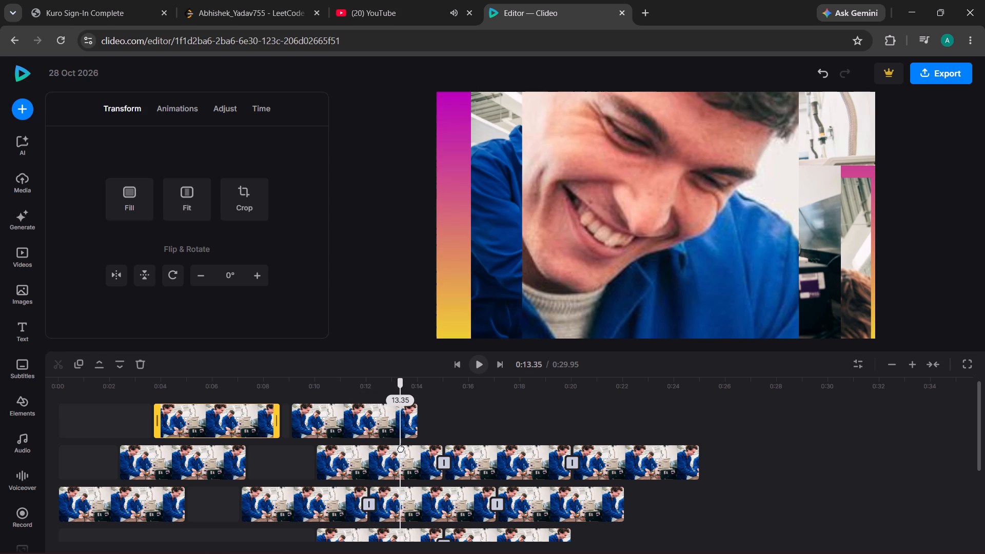
drag(401, 448, 401, 447)
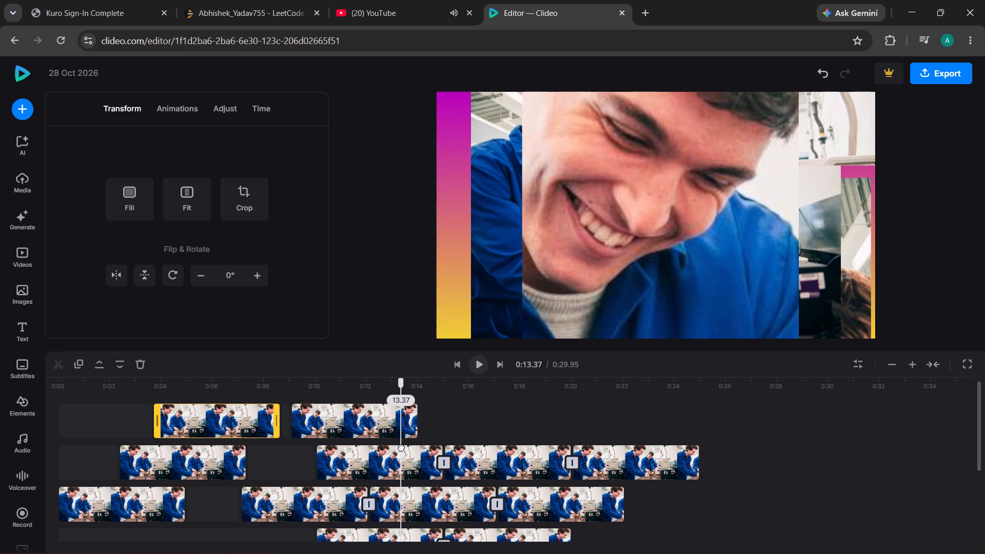
drag(401, 447, 404, 443)
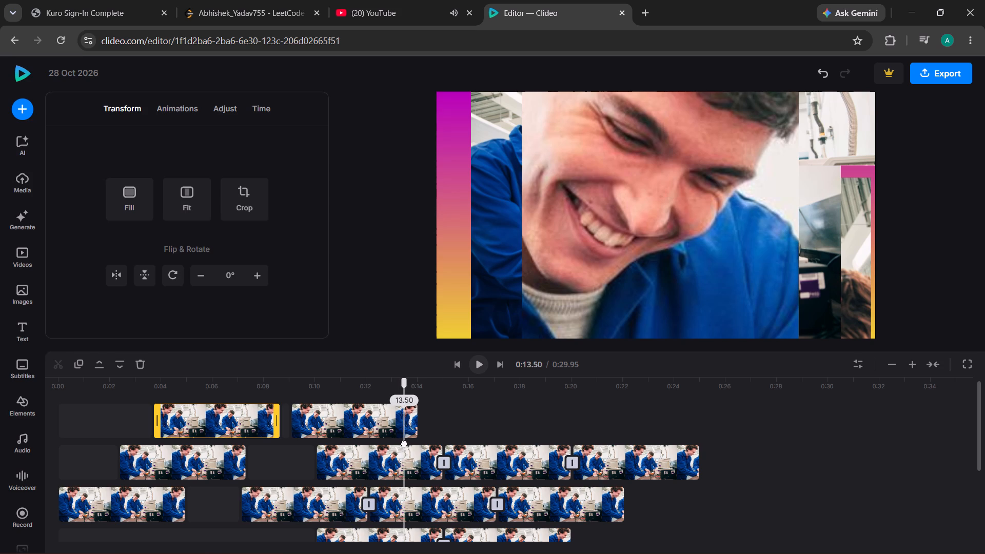
drag(404, 443, 410, 451)
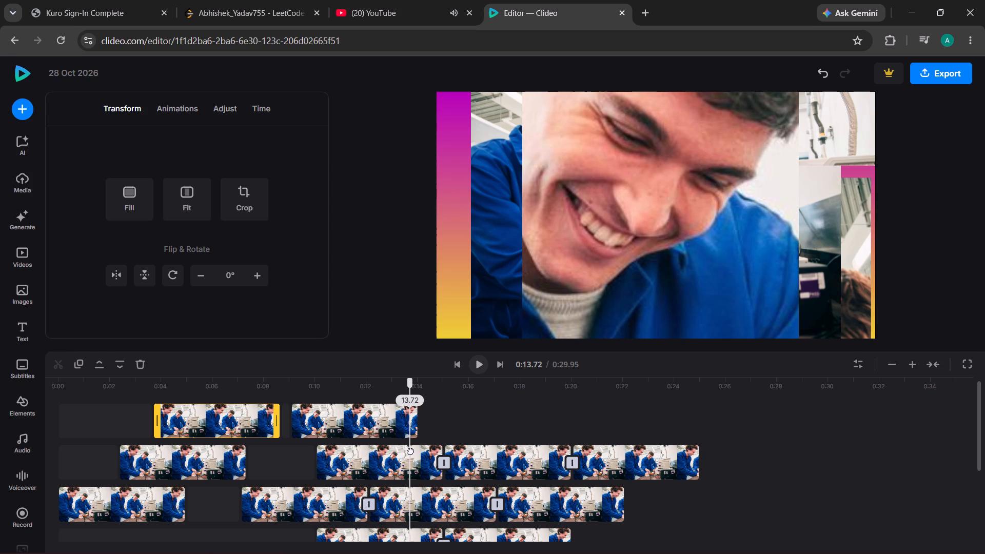
drag(410, 451, 410, 451)
drag(410, 451, 415, 454)
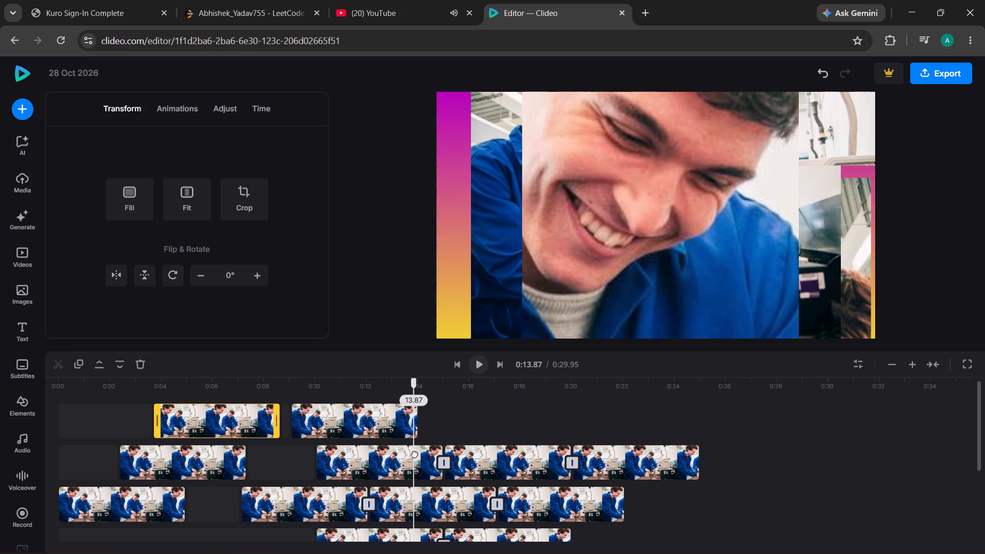
drag(415, 454, 424, 462)
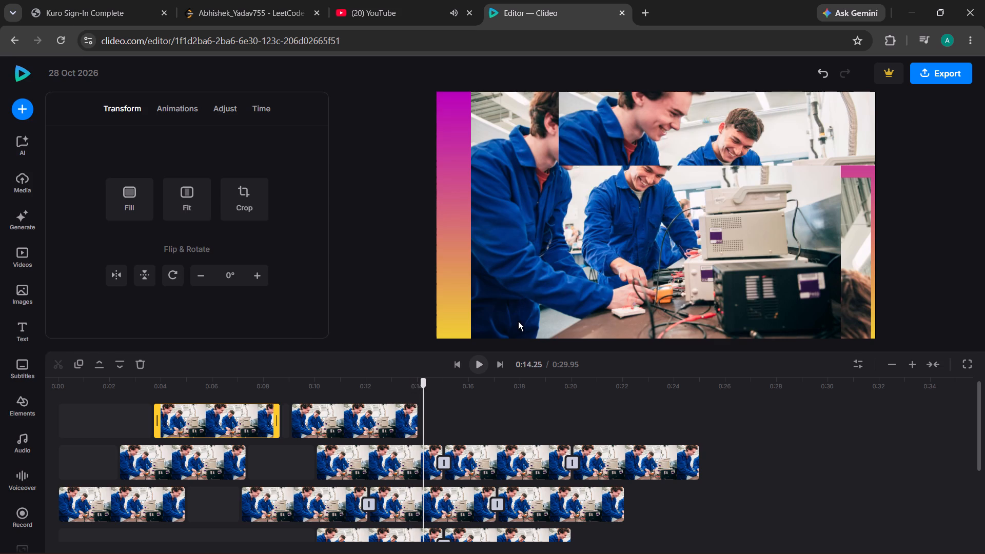
Shrink the third track's clip showing at 0:14.25 and place it against the canvas's left edge, leaving a background strip below.
click(518, 321)
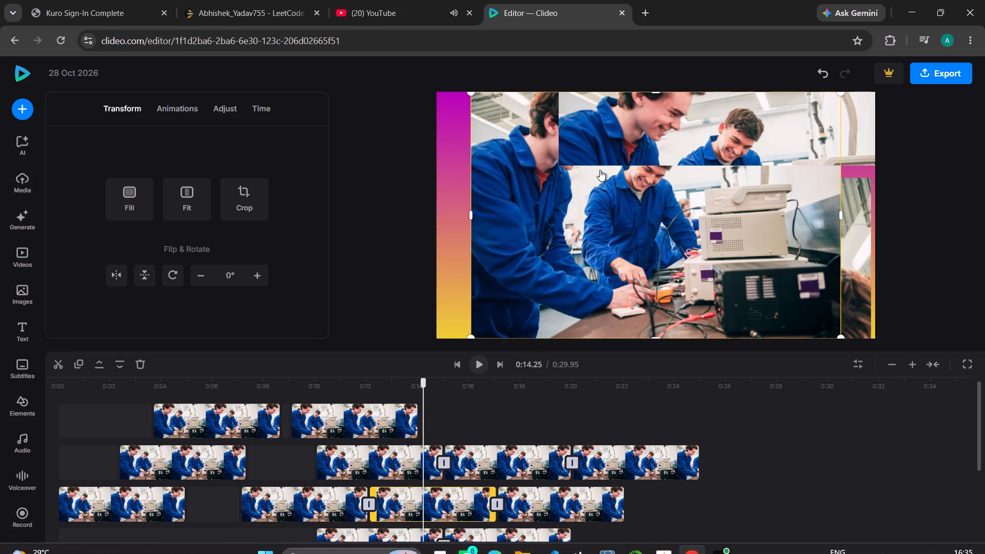
drag(608, 201, 578, 189)
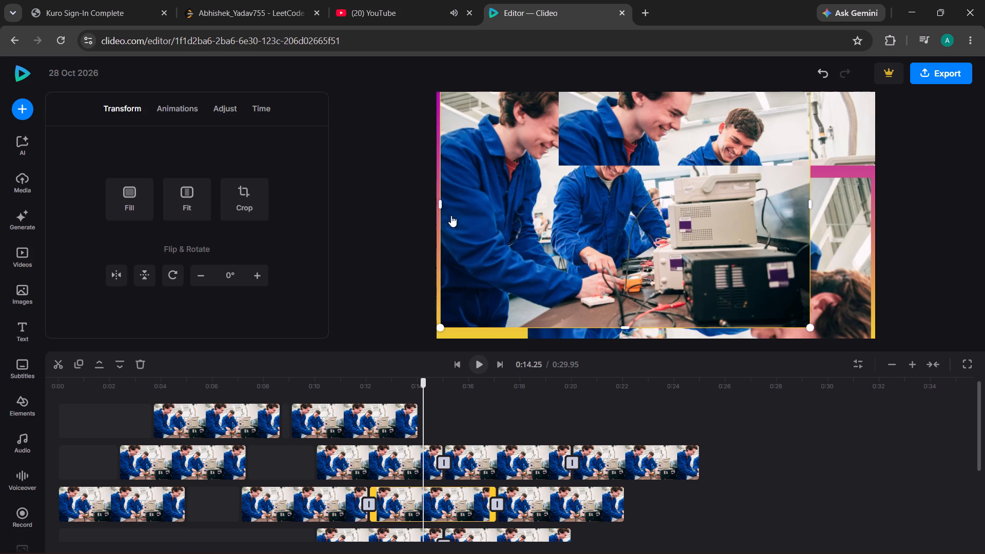
drag(438, 324, 478, 309)
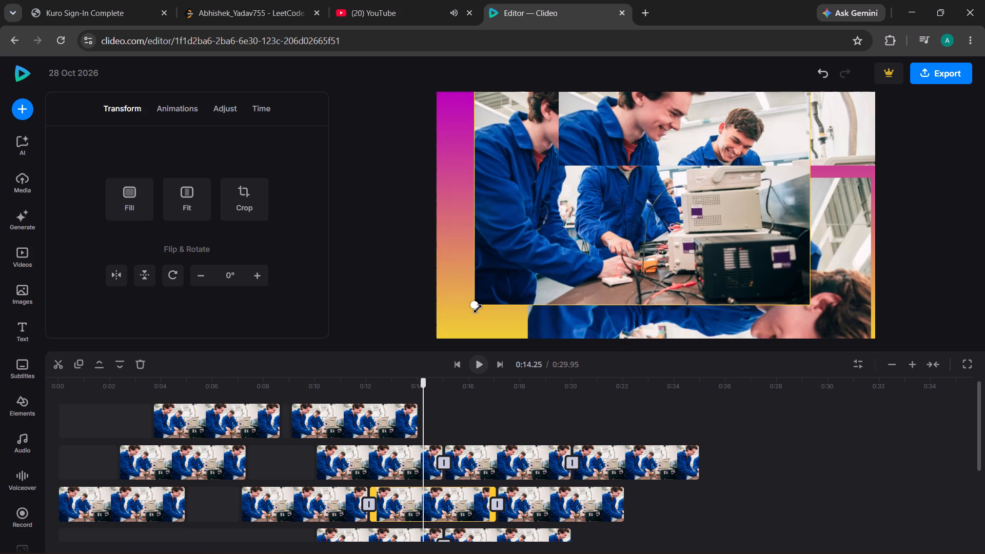
drag(478, 309, 478, 308)
drag(478, 308, 514, 312)
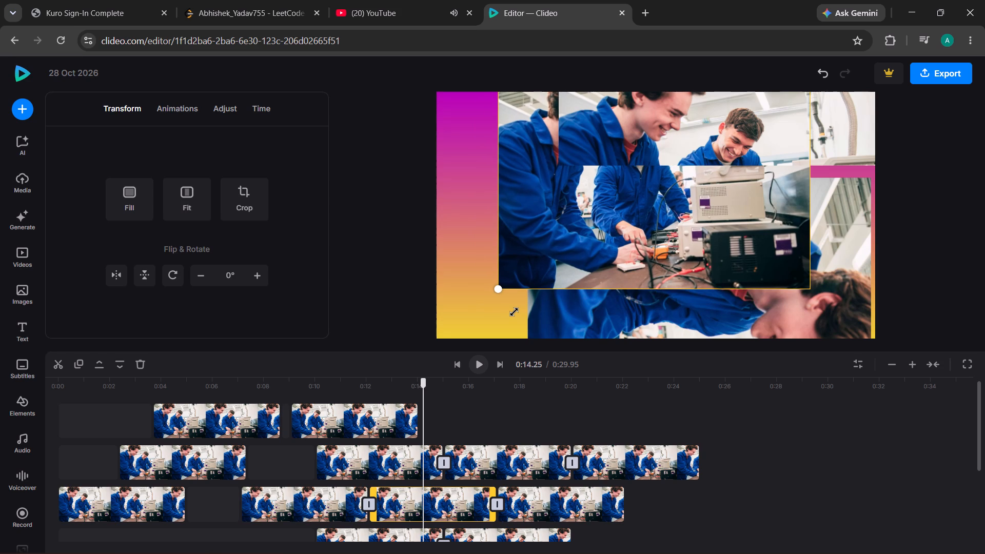
drag(514, 312, 518, 314)
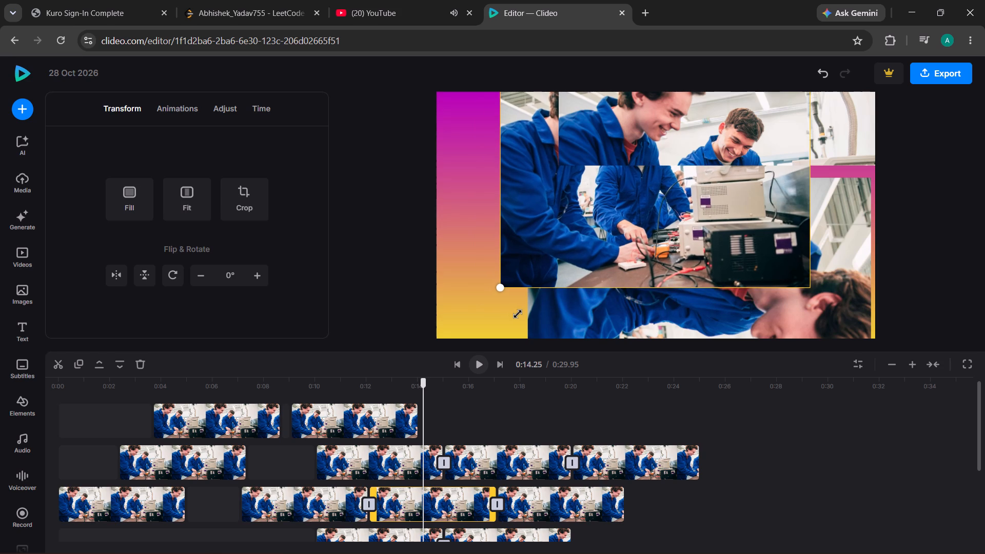
drag(518, 314, 522, 319)
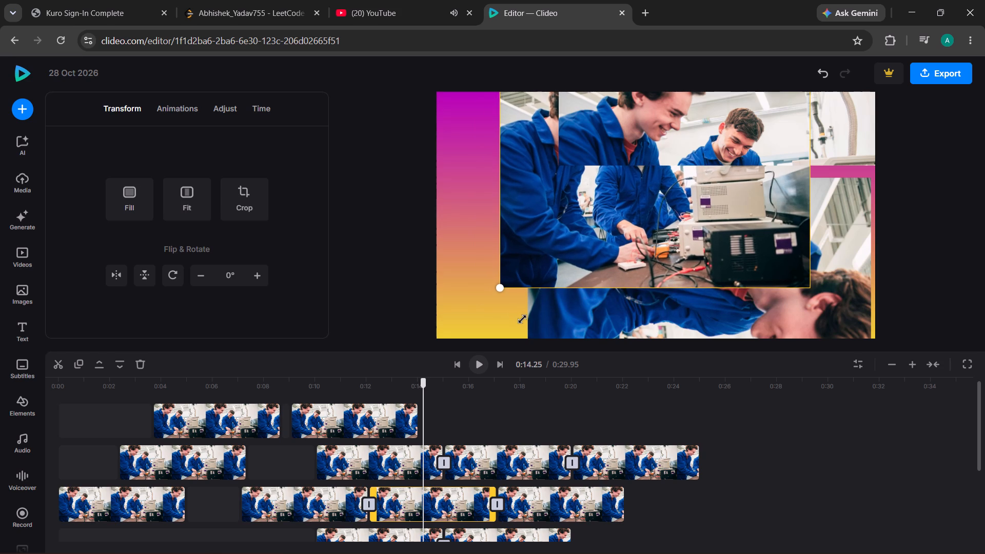
drag(522, 319, 524, 319)
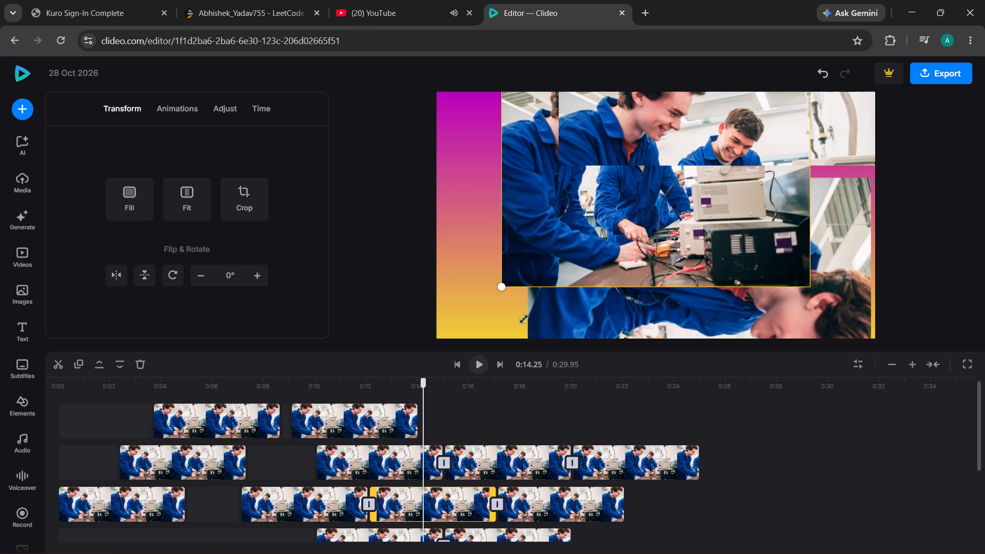
drag(524, 319, 524, 321)
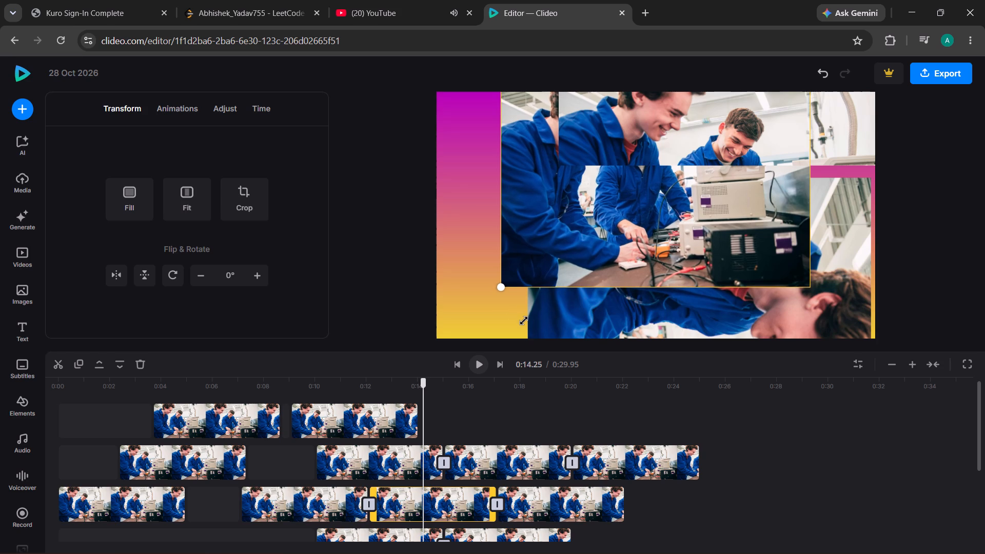
drag(524, 321, 532, 330)
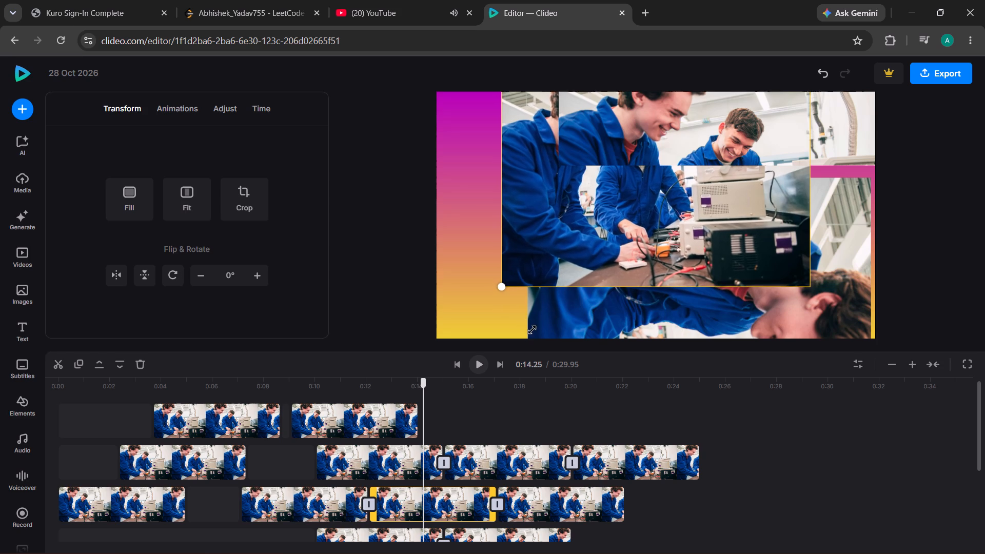
drag(532, 330, 535, 333)
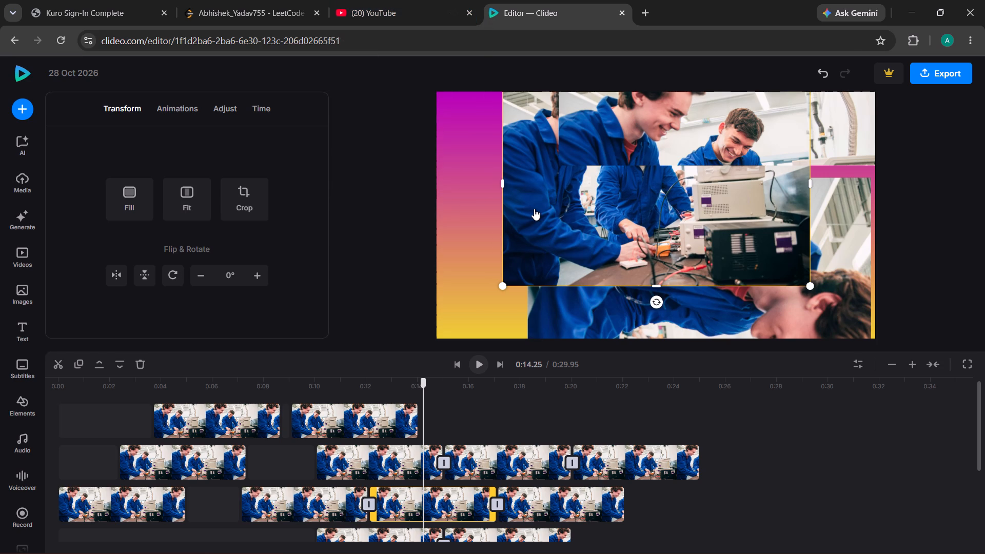
drag(534, 209, 456, 224)
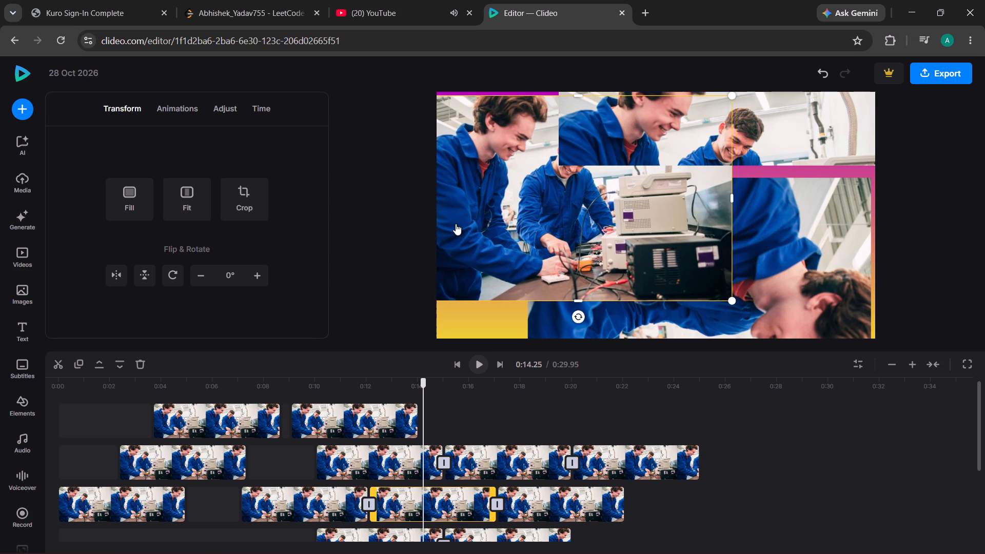
Go to about 0:19.5 and change the canvas background to the green-to-pink gradient.
click(444, 391)
drag(444, 391, 502, 399)
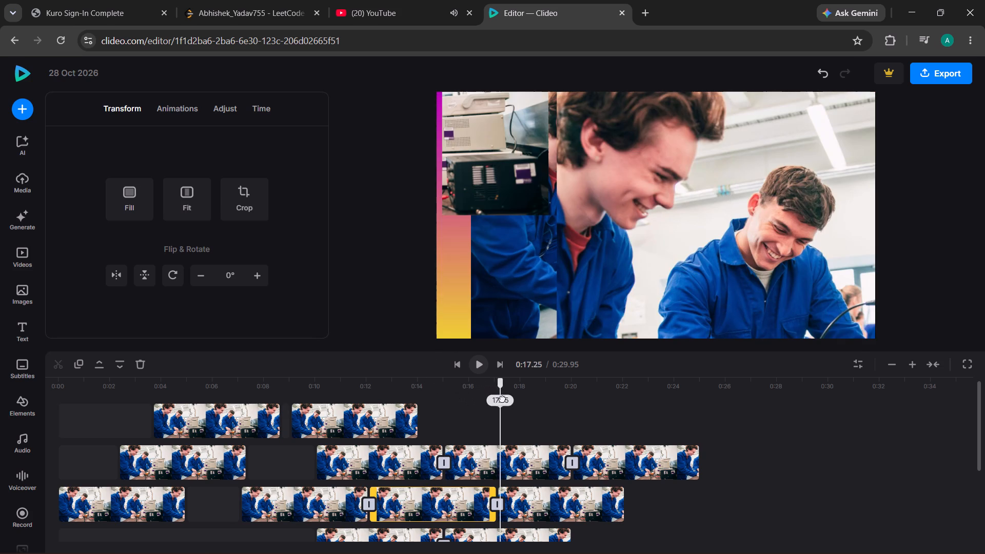
drag(502, 399, 558, 400)
click(449, 323)
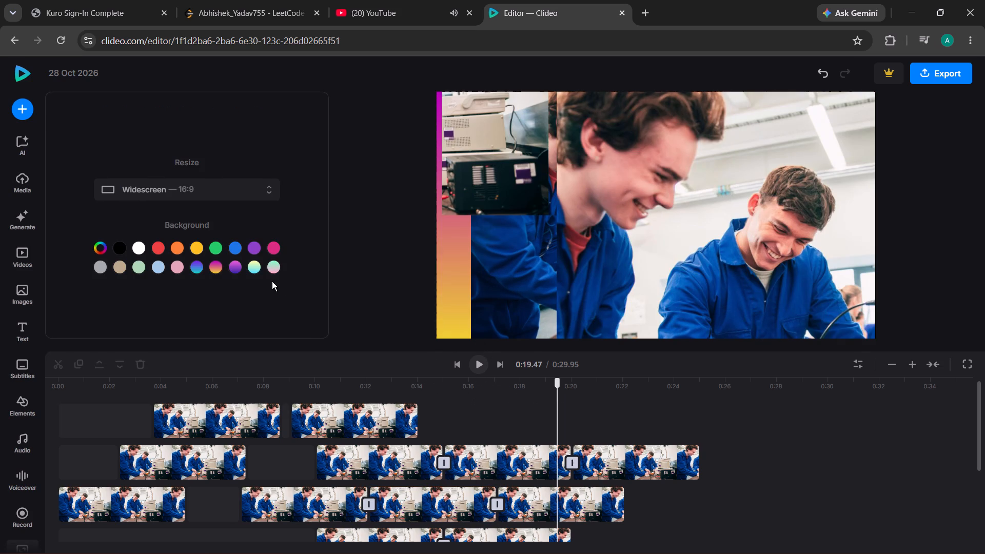
drag(263, 263, 269, 265)
click(269, 265)
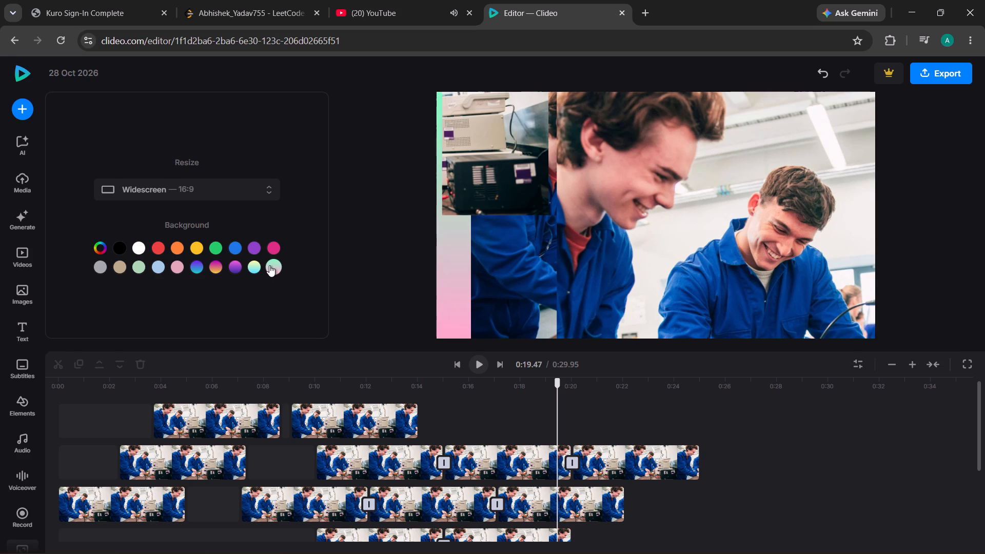
Stretch the third track's last clip down and to both sides until it covers the whole canvas.
click(481, 207)
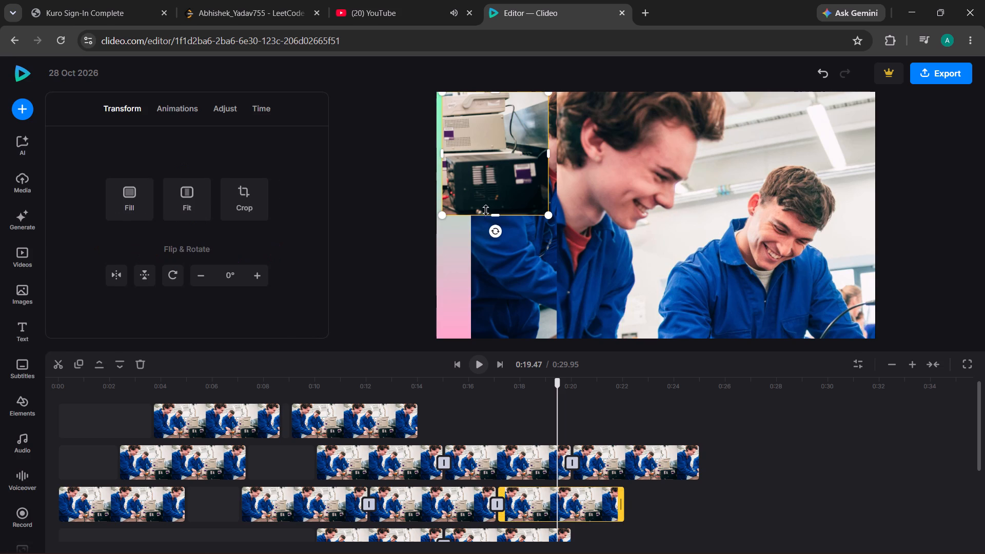
drag(486, 210, 486, 361)
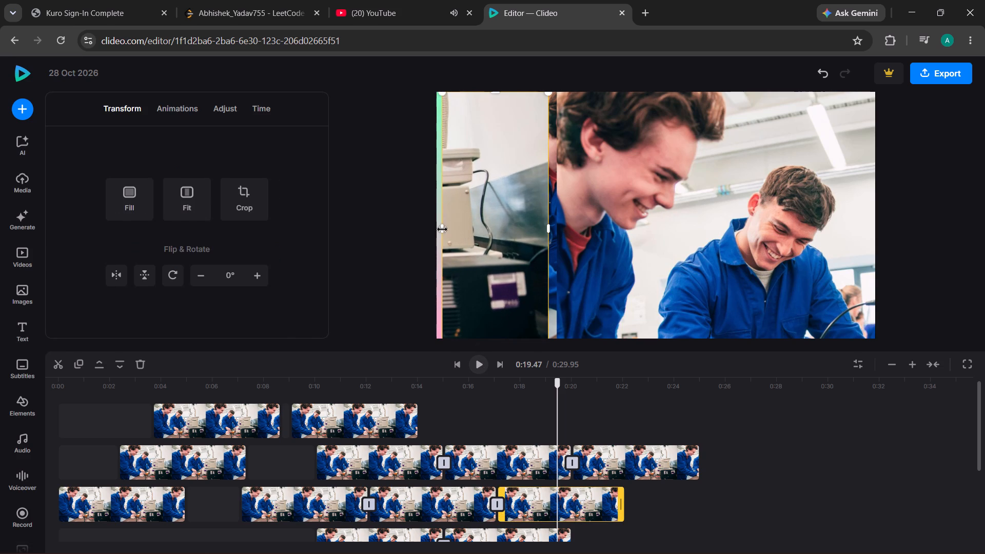
drag(442, 229, 418, 222)
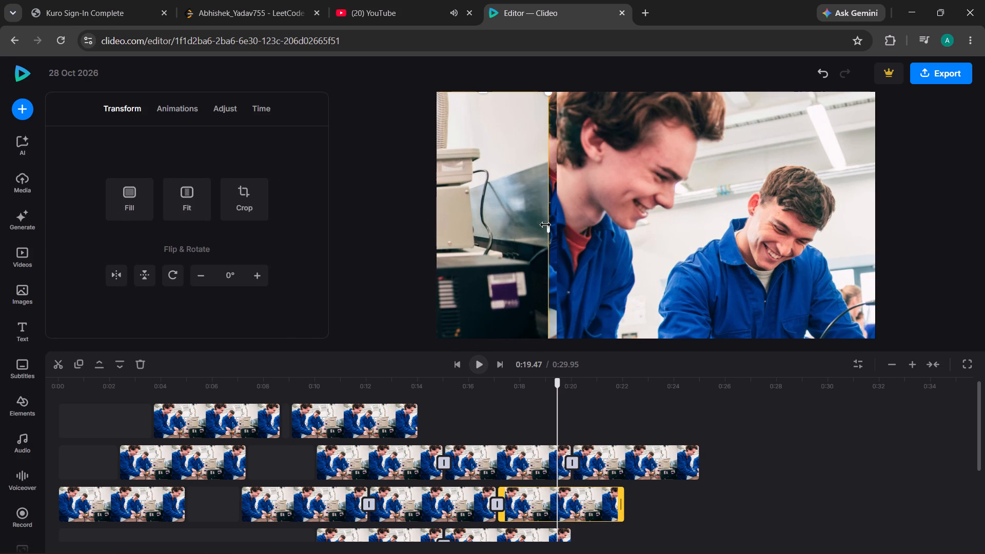
drag(545, 225, 973, 292)
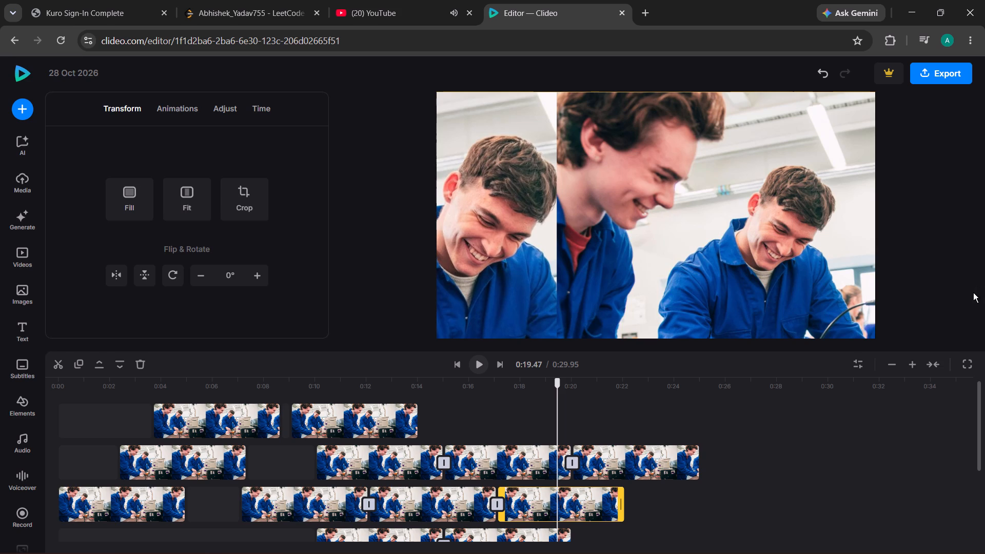
Select the second track's clip running from about 0:15 to 0:20.
click(705, 211)
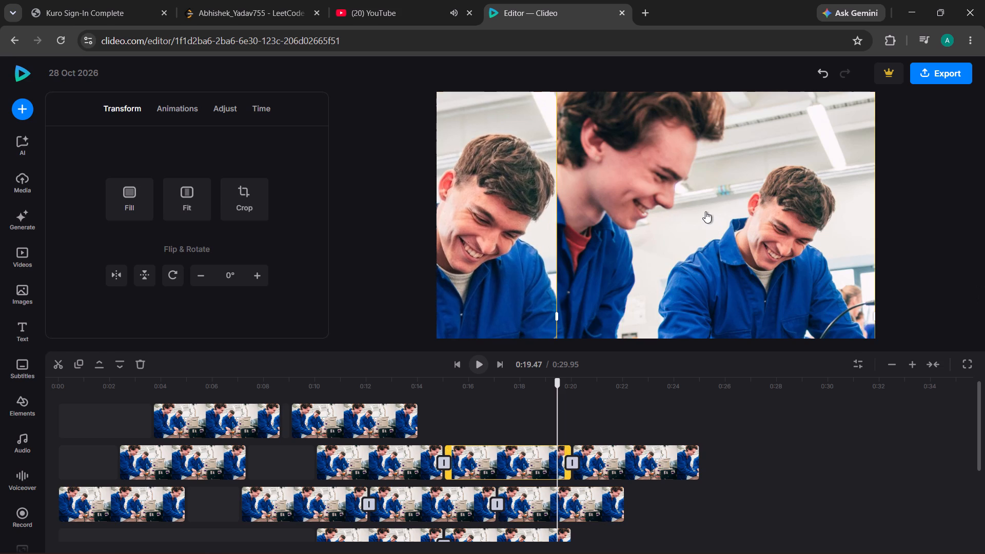
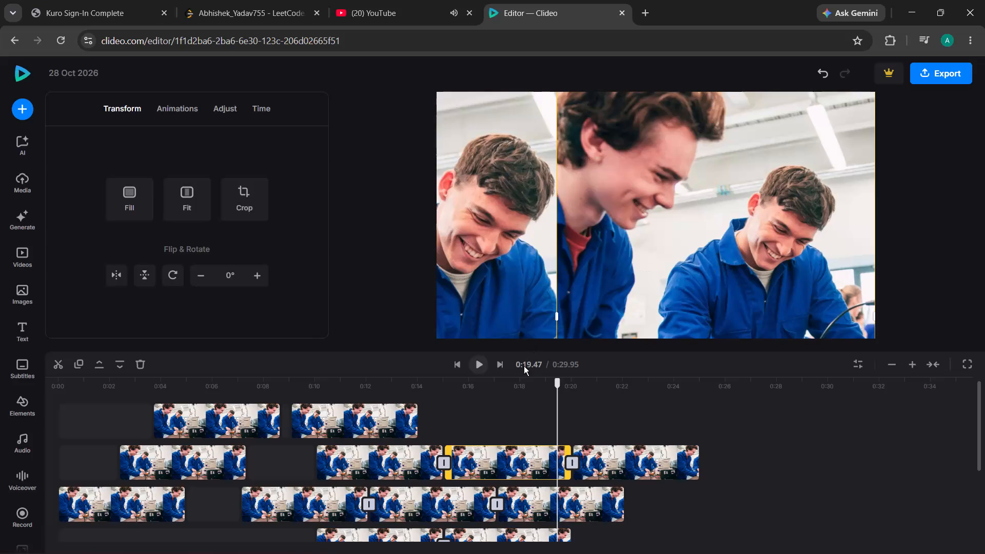
Scrub the timeline back to about 0:15.7, near the start of the selected second-track clip, to review the collage there.
click(505, 385)
drag(505, 385, 478, 385)
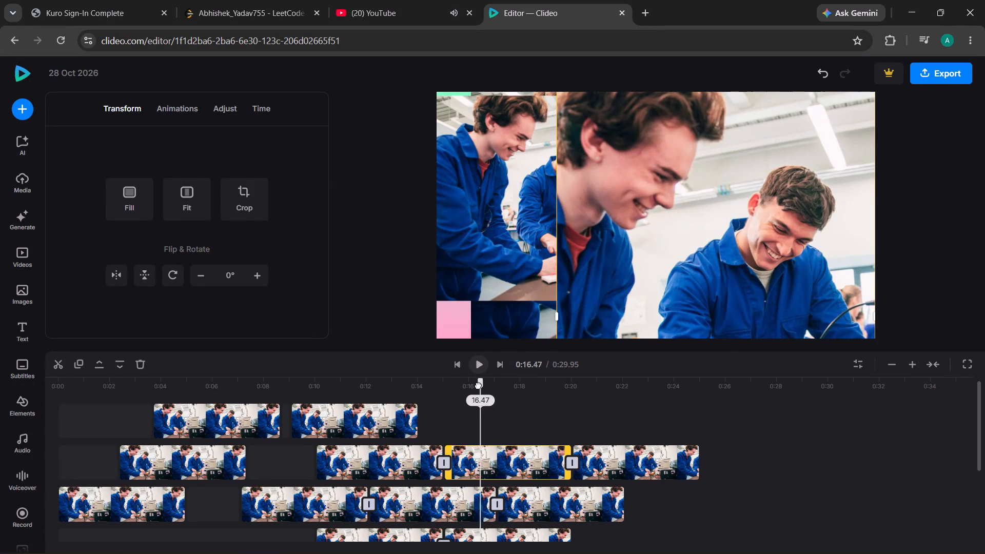
drag(478, 385, 460, 385)
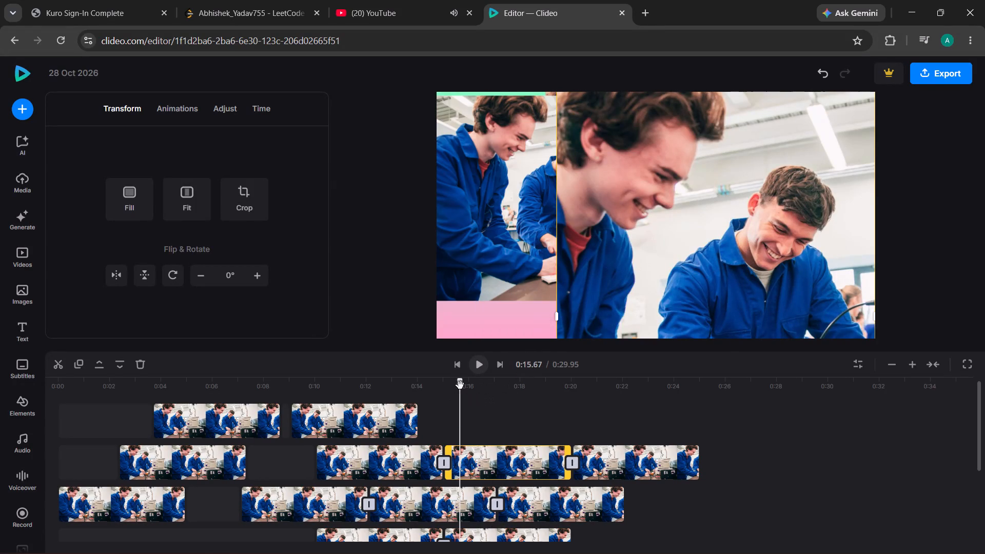
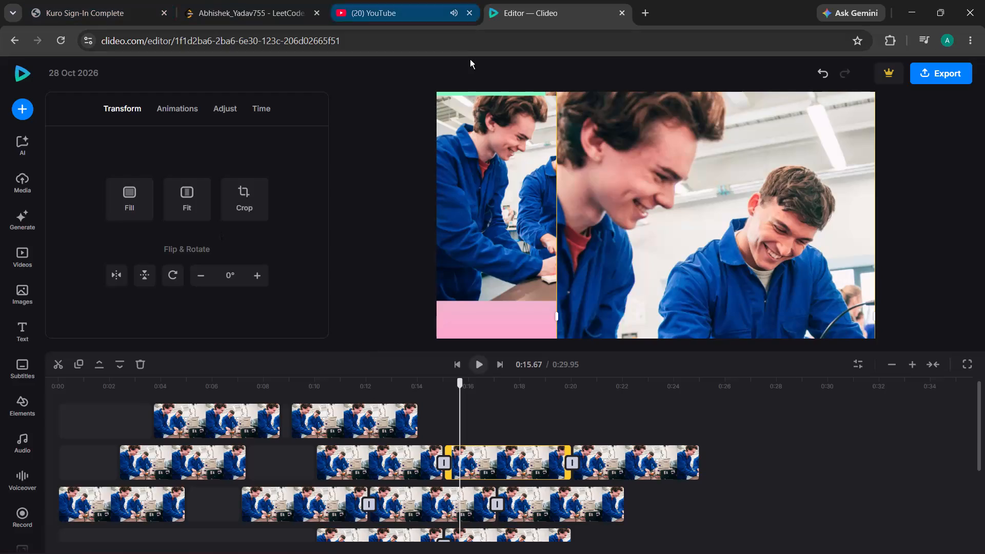
Close the YouTube browser tab and keep the Clideo editor open.
click(464, 6)
click(467, 13)
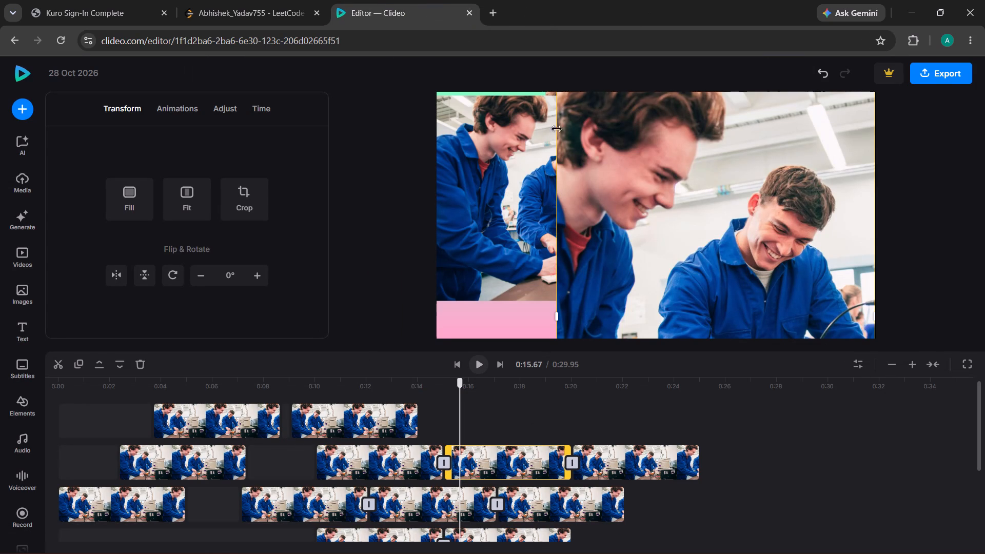
Check the Wi-Fi connection in the system quick settings, refresh the network list, and return to the editor.
click(904, 546)
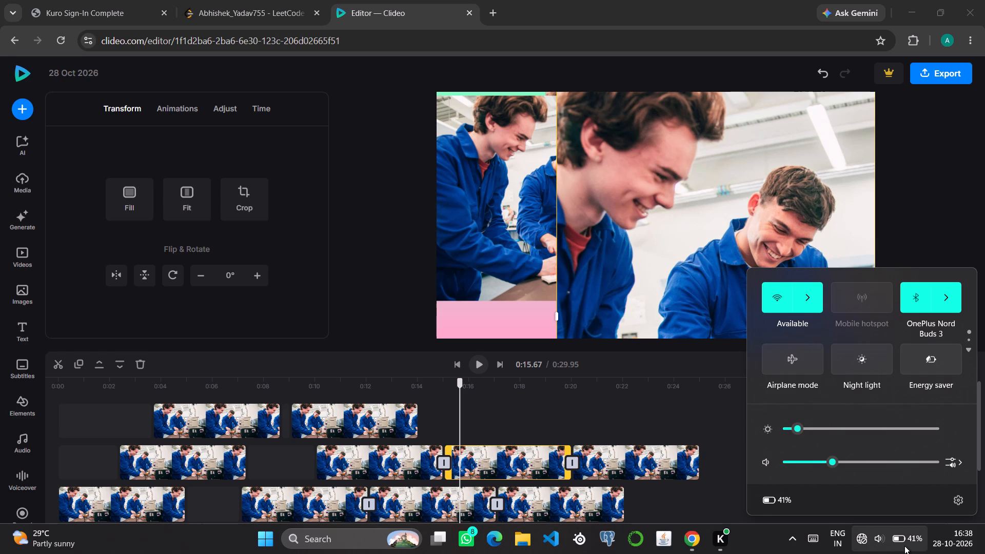
click(808, 311)
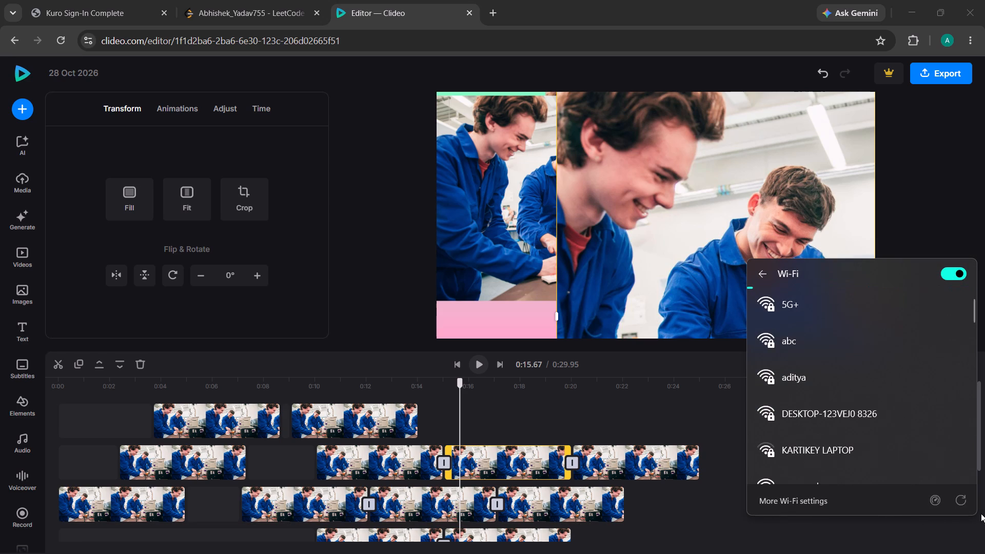
click(959, 500)
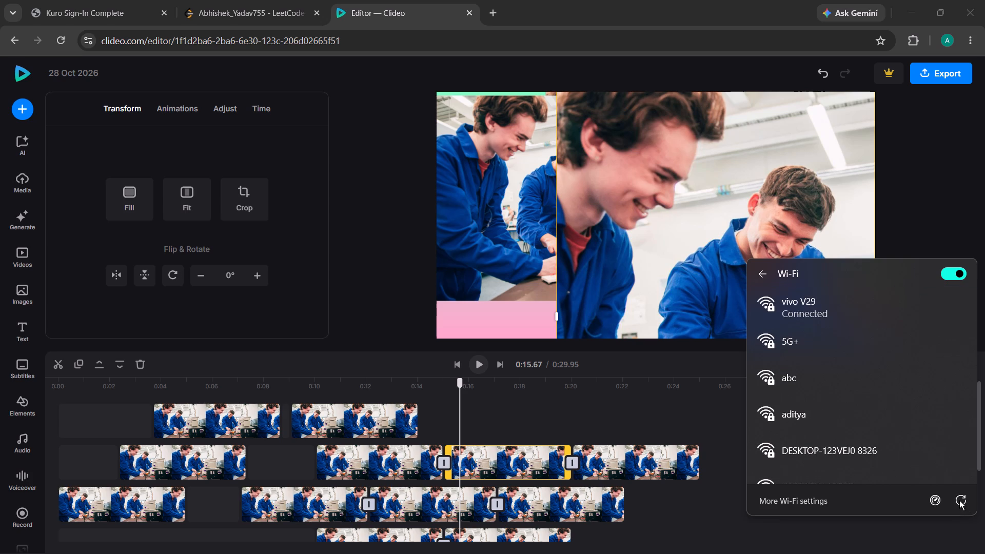
click(629, 265)
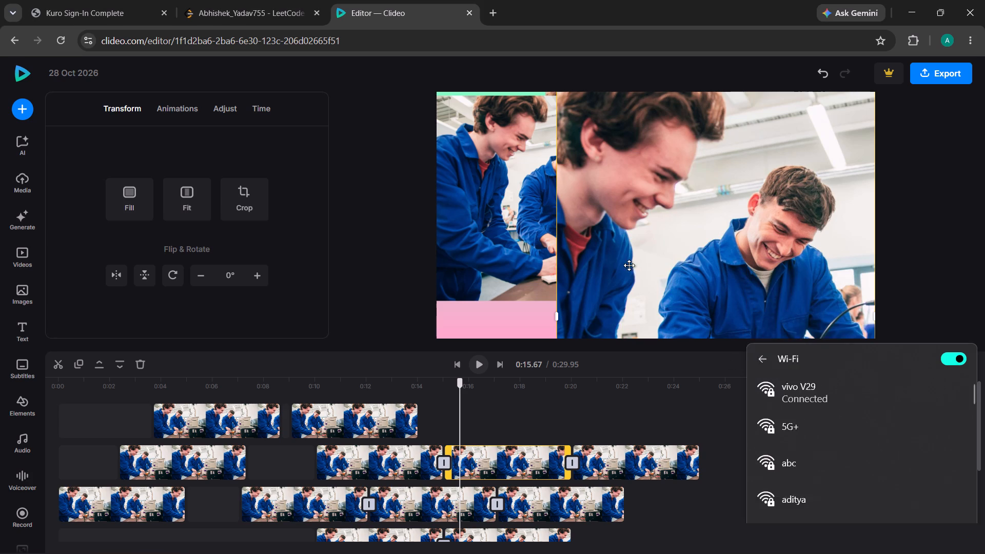
Narrow the third track's clip running from about 0:12 to 0:17 to the large photo's edge and move it to the canvas top.
click(524, 275)
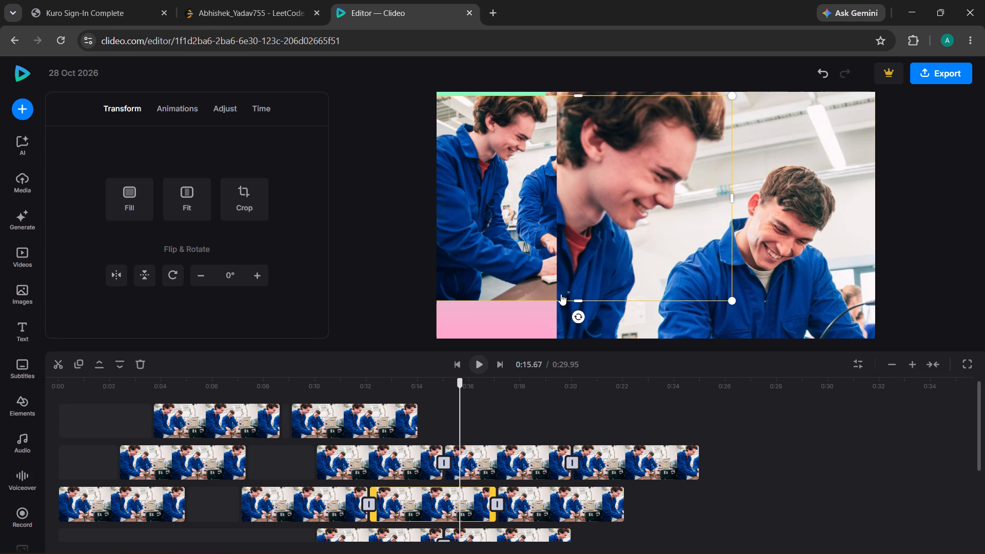
drag(733, 206, 680, 206)
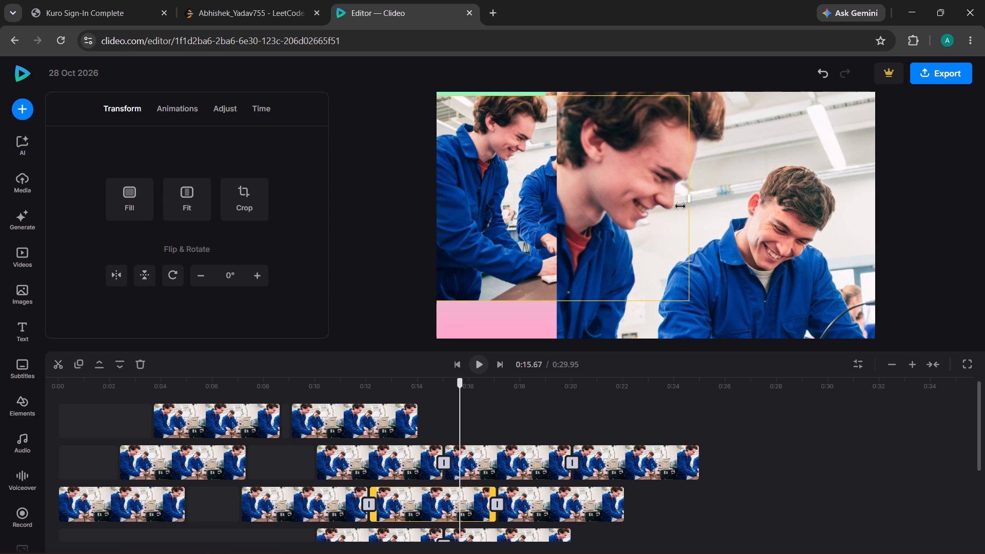
drag(680, 206, 519, 226)
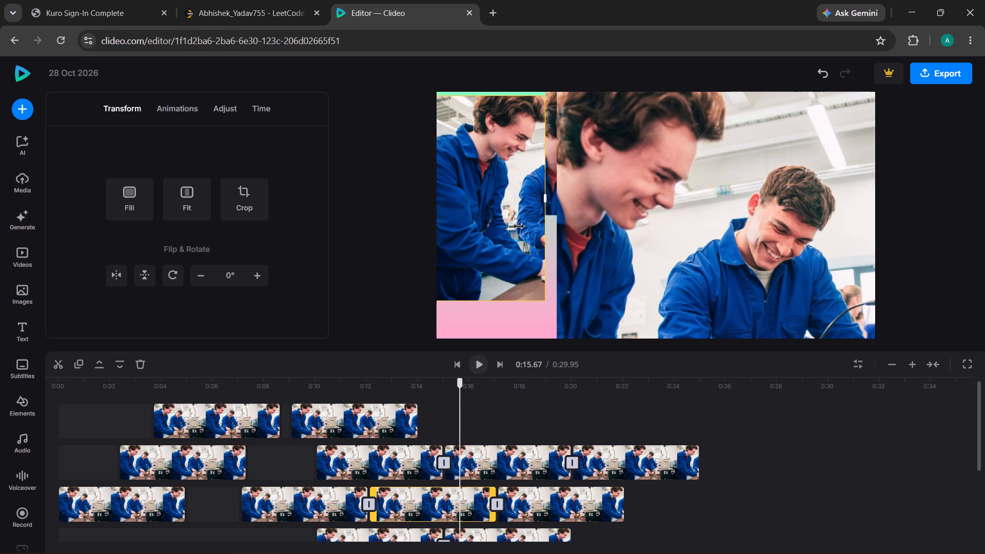
drag(519, 226, 556, 223)
drag(507, 206, 501, 195)
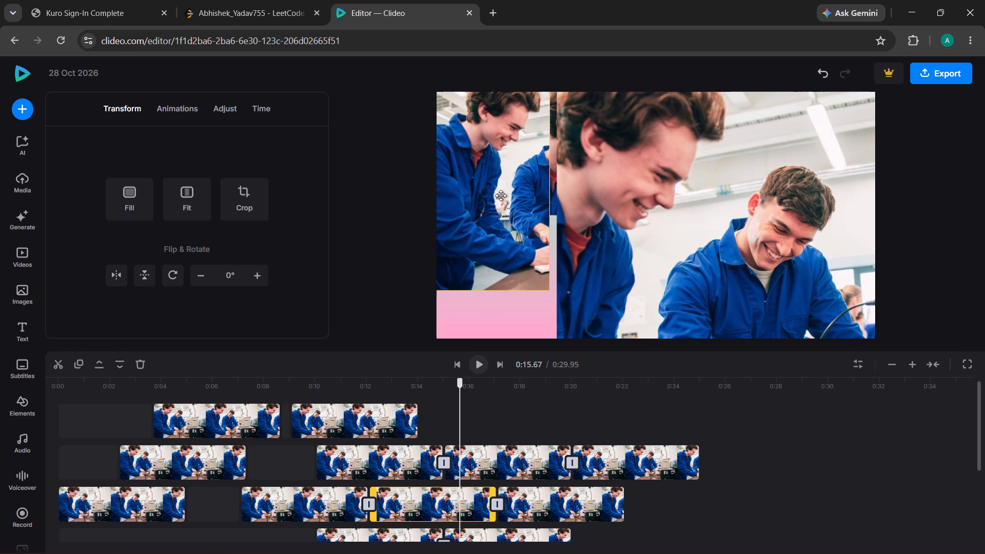
drag(501, 195, 506, 195)
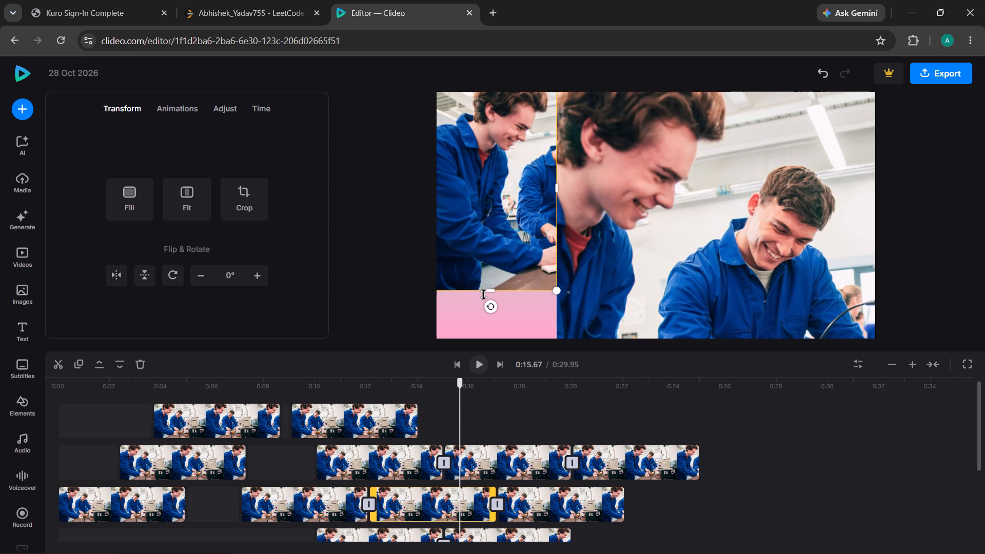
Stretch the selected clip's lower edge down to the bottom of the canvas so it covers the remaining pink gap.
drag(484, 294, 486, 344)
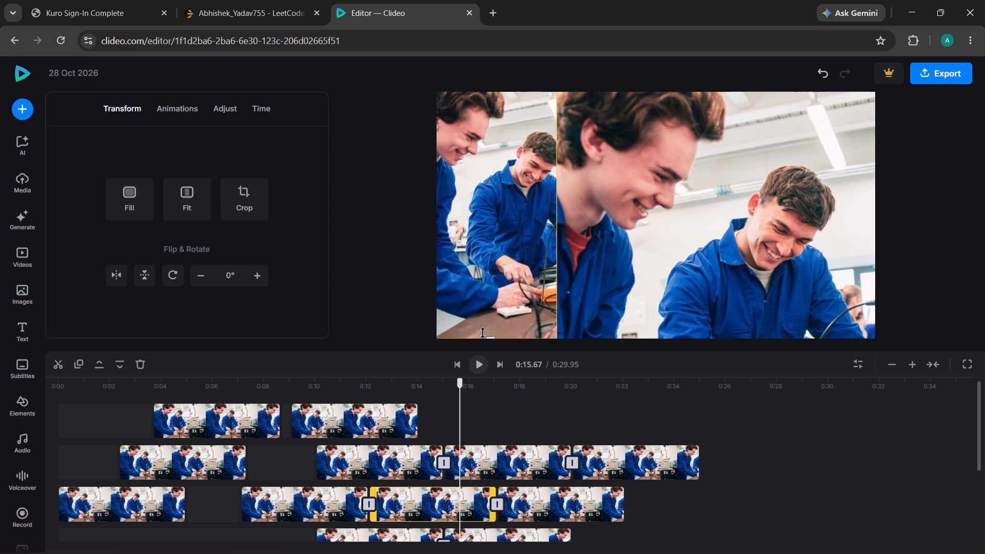
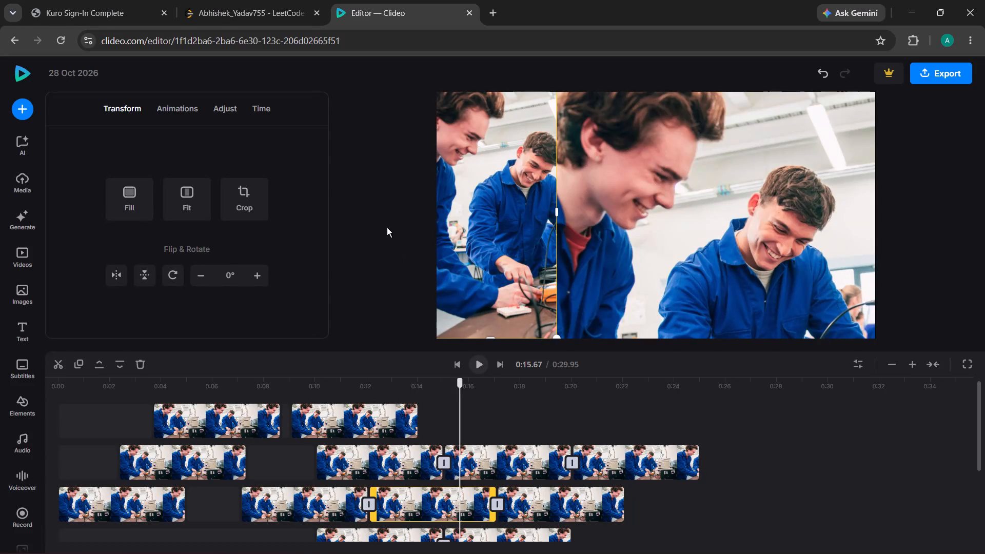
Widen the selected clip slightly by stretching its right edge over the large close-up image beside it on the canvas.
drag(555, 217, 569, 220)
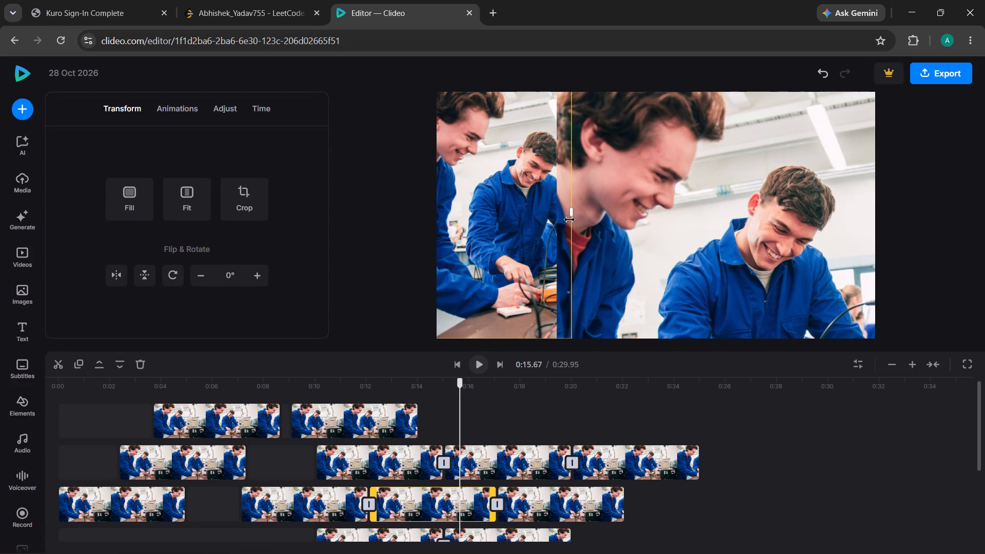
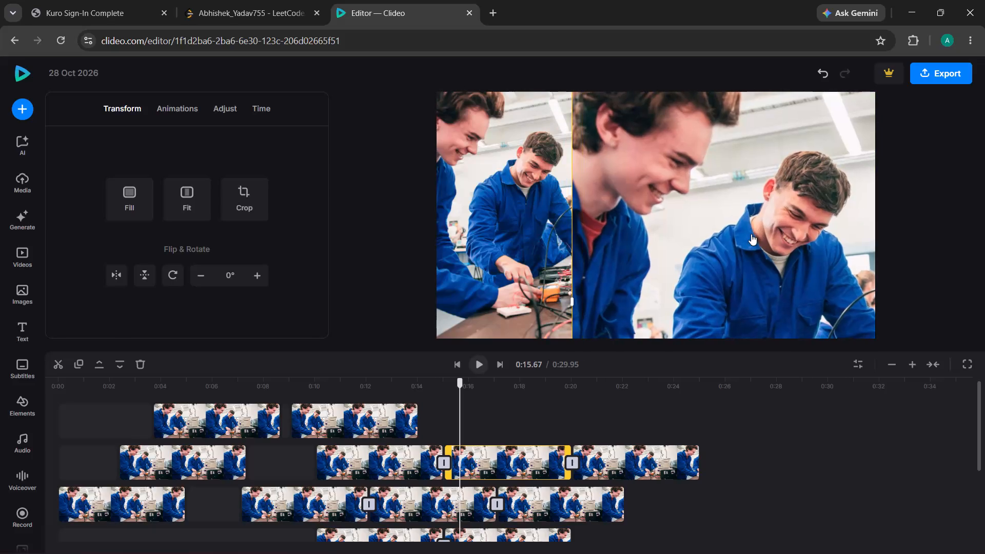
Nudge the large close-up image slightly to the right on the canvas, leaving its crop unchanged.
click(711, 214)
double_click(714, 215)
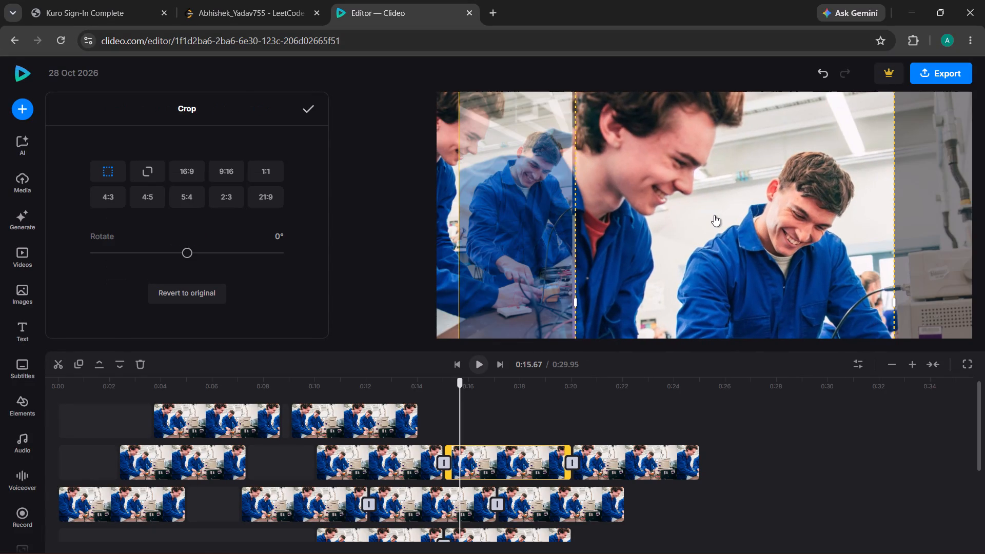
click(636, 176)
click(637, 457)
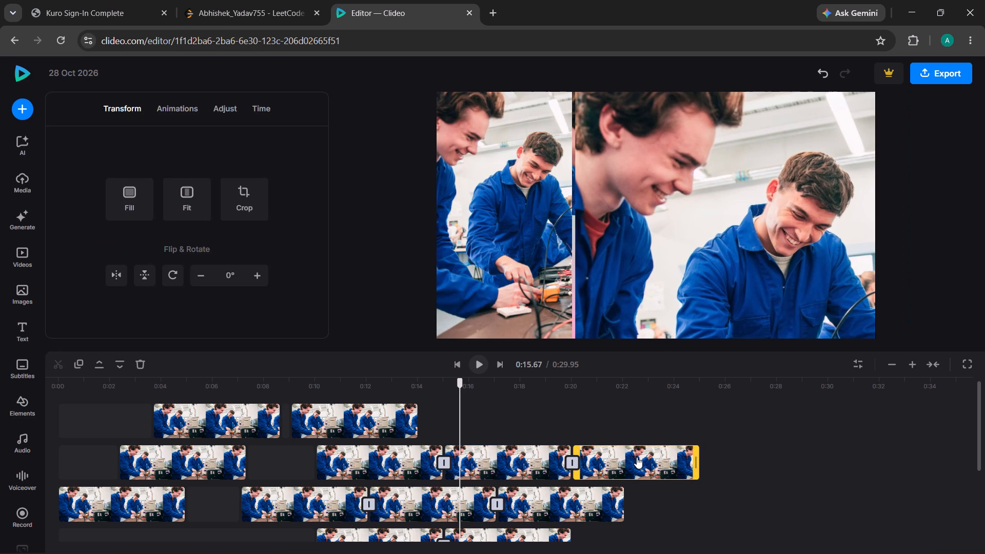
Select the narrower image clip beside the large close-up on the canvas for adjusting its edge.
click(562, 284)
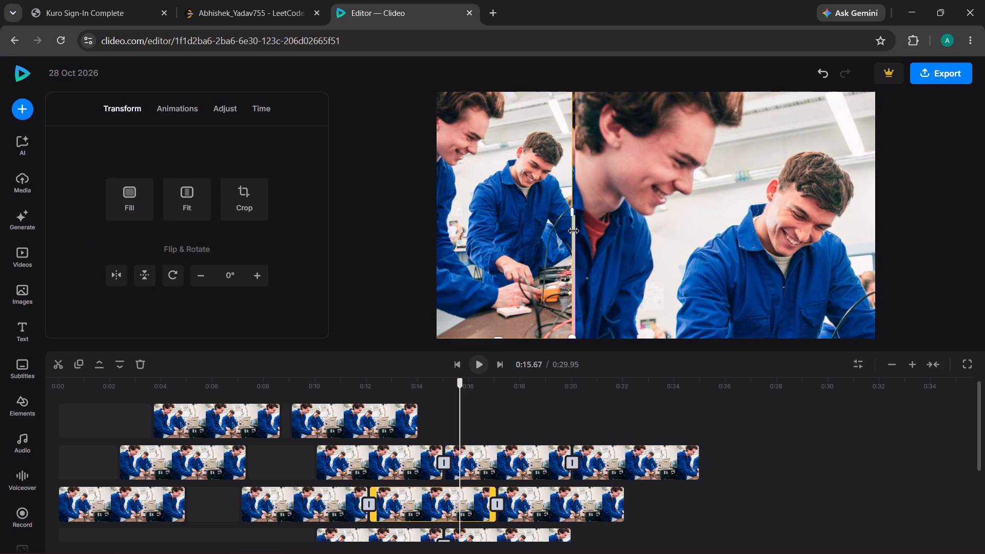
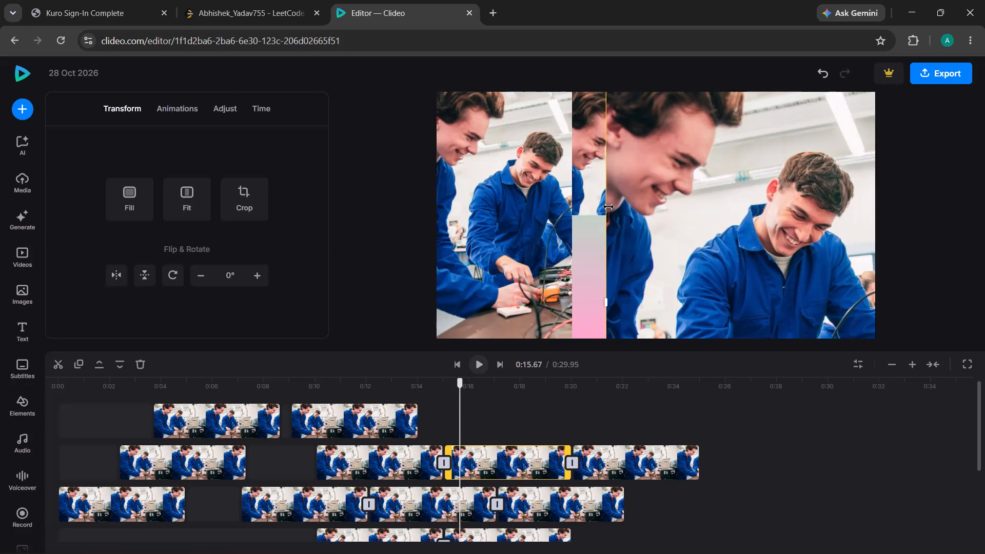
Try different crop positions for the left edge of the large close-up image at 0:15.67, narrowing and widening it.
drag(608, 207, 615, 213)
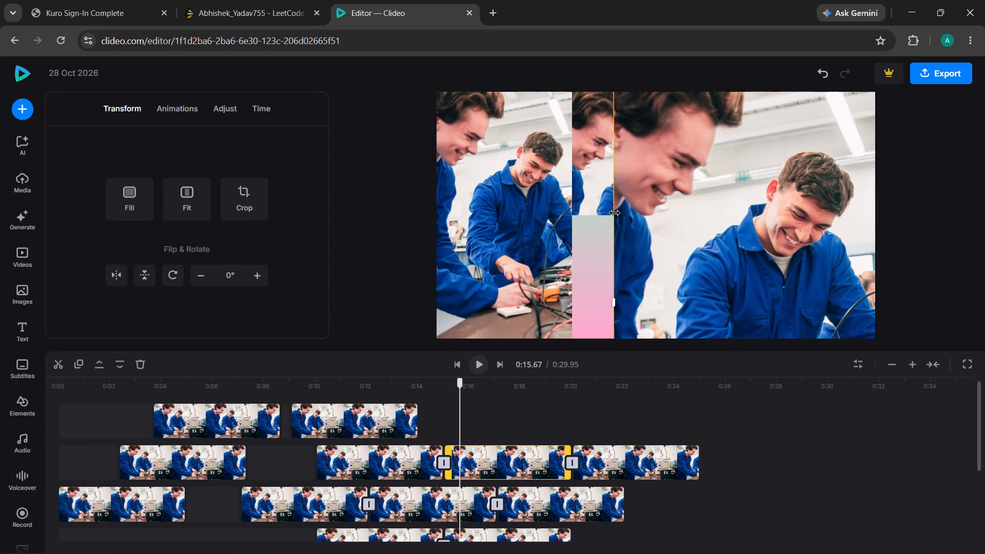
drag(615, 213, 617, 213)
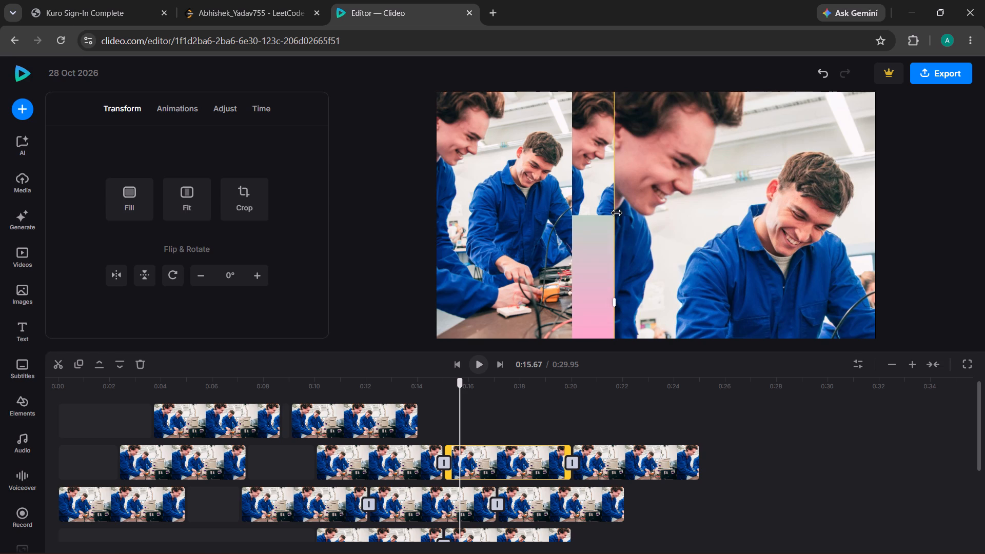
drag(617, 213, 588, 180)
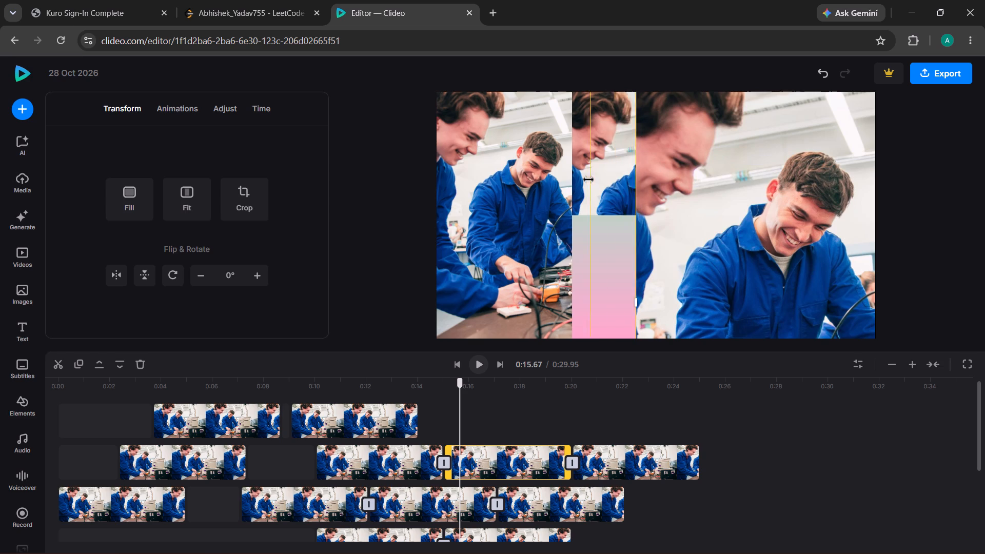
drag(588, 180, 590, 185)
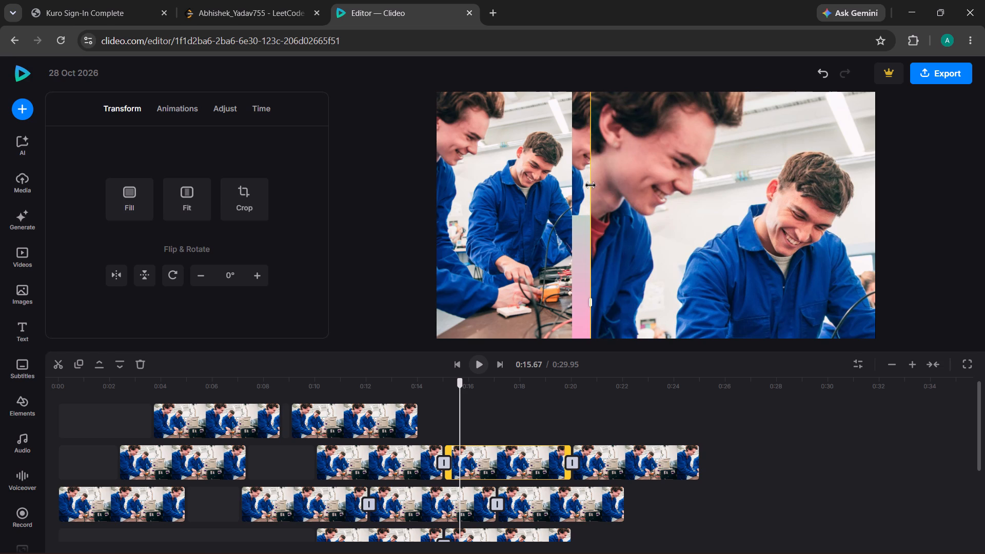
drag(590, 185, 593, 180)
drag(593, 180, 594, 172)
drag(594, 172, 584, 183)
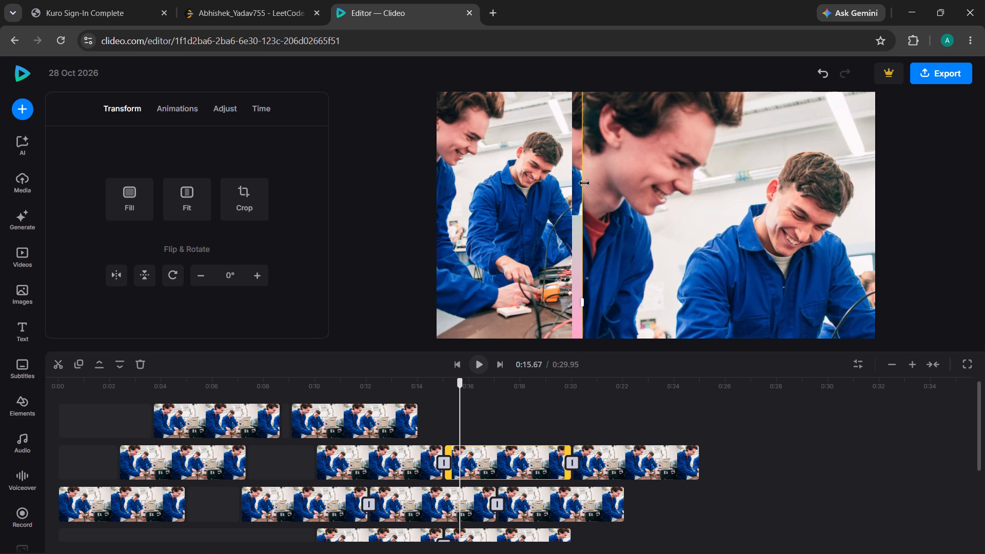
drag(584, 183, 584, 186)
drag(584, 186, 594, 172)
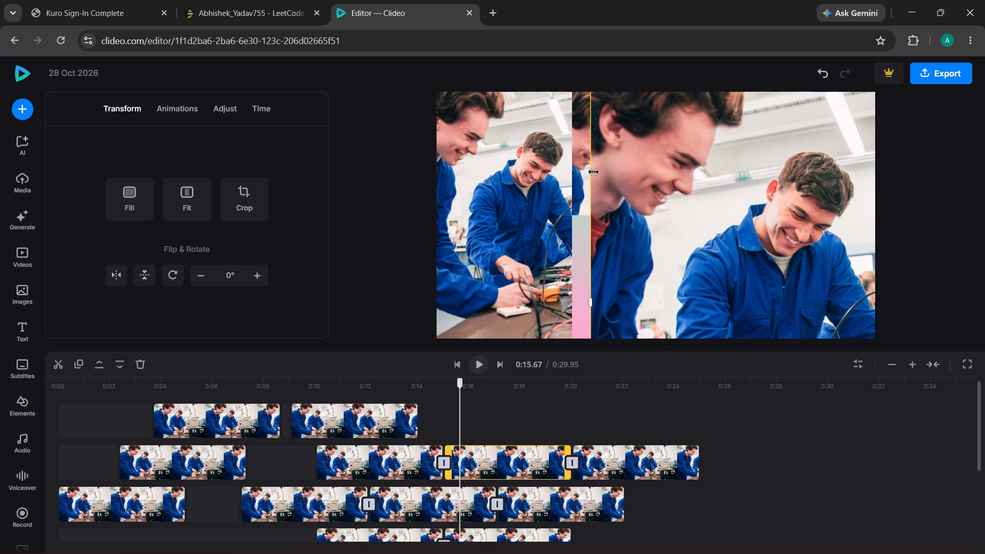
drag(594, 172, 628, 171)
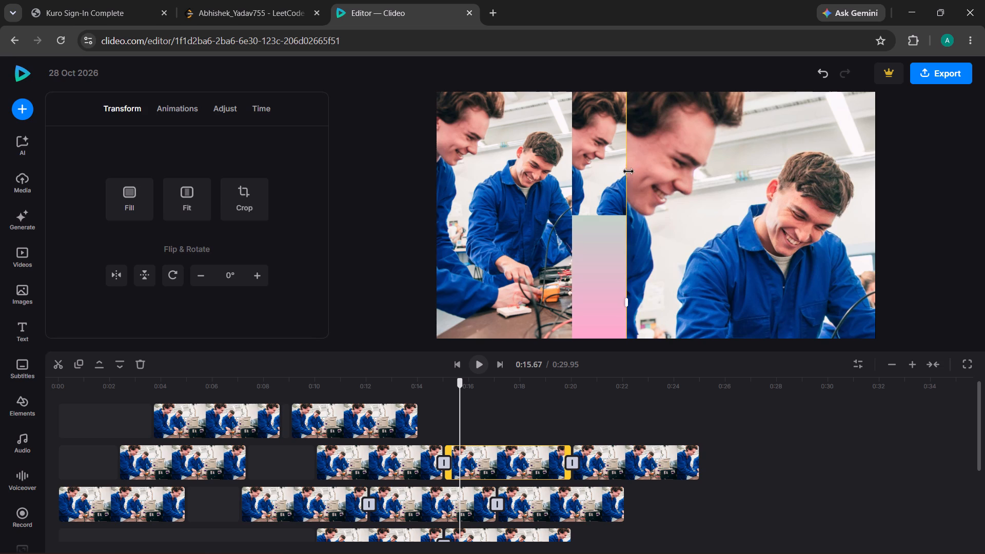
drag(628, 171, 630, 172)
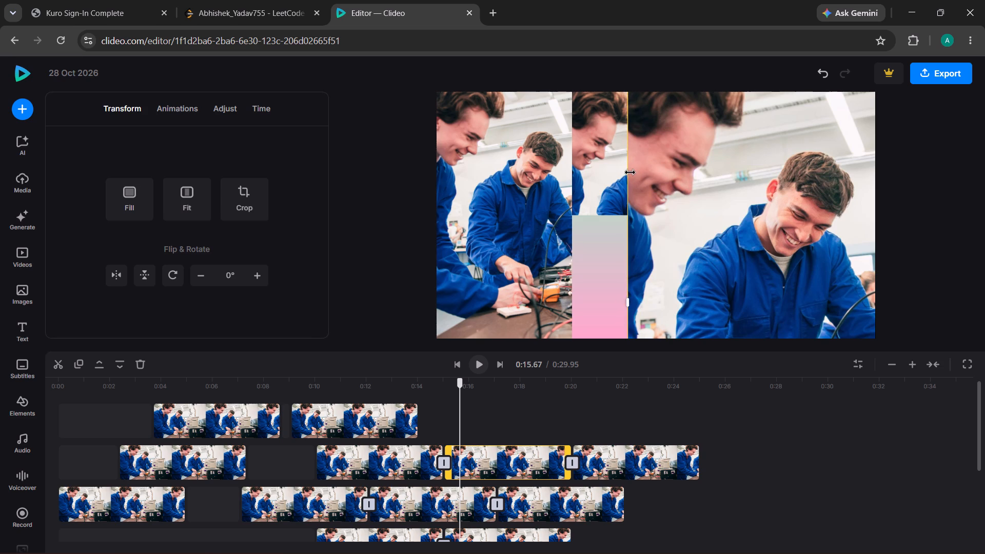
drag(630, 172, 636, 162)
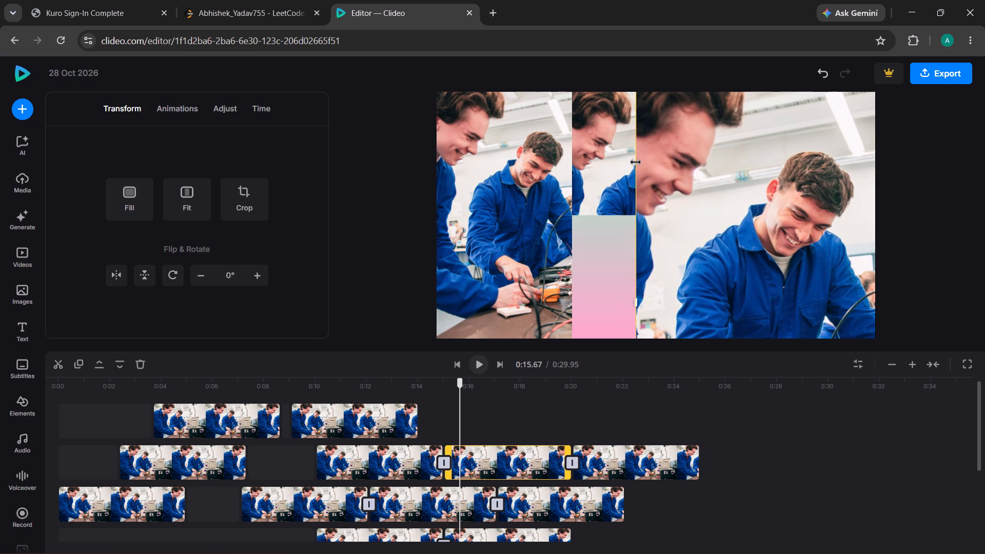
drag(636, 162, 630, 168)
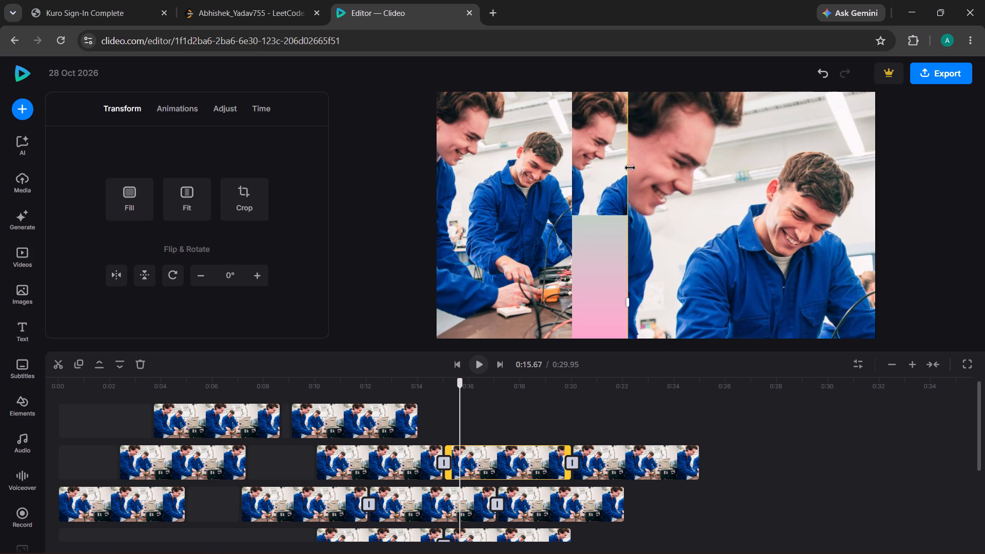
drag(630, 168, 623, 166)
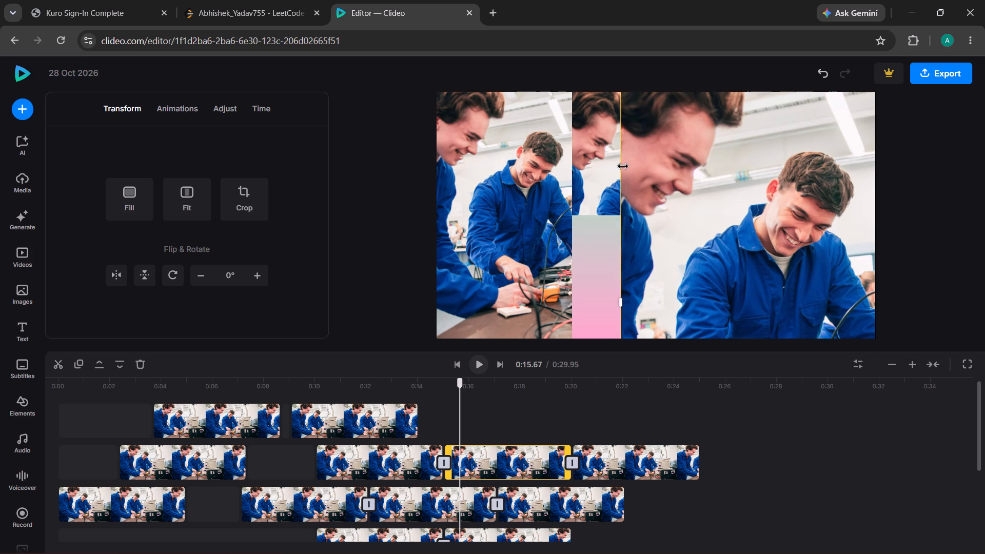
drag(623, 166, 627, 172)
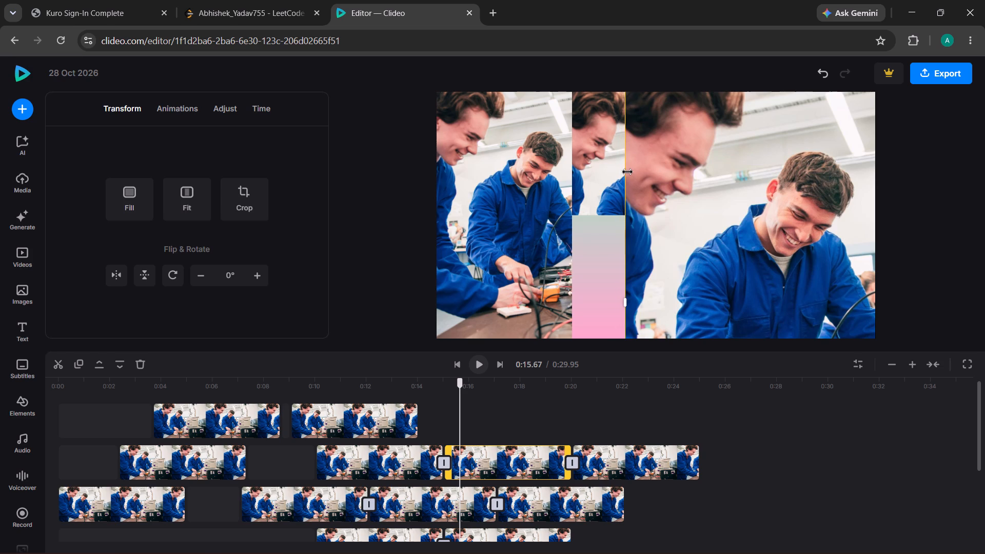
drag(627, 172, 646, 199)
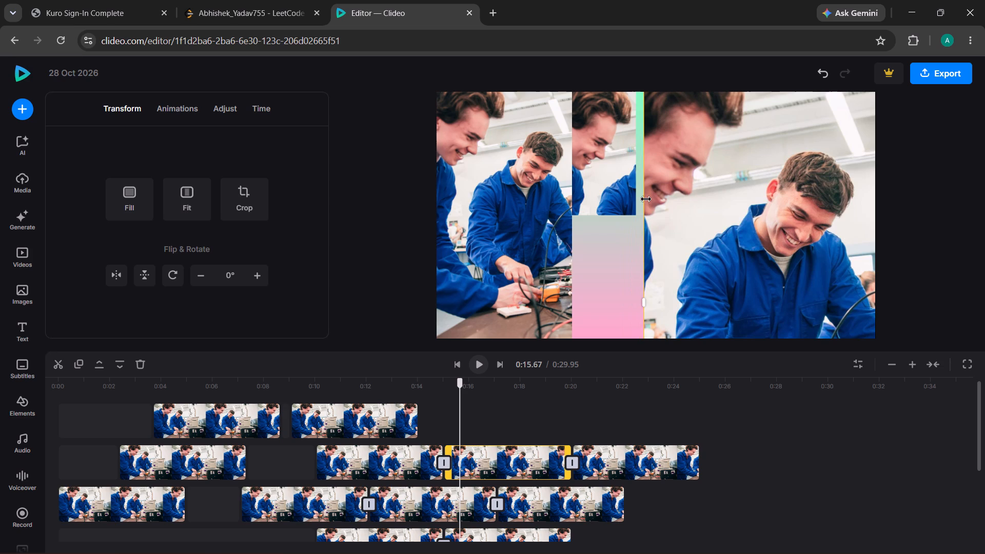
Extend the large close-up's left edge across the gradient gap and over part of the neighbouring image, to about one-fifth of the canvas width.
drag(646, 199, 544, 167)
click(544, 167)
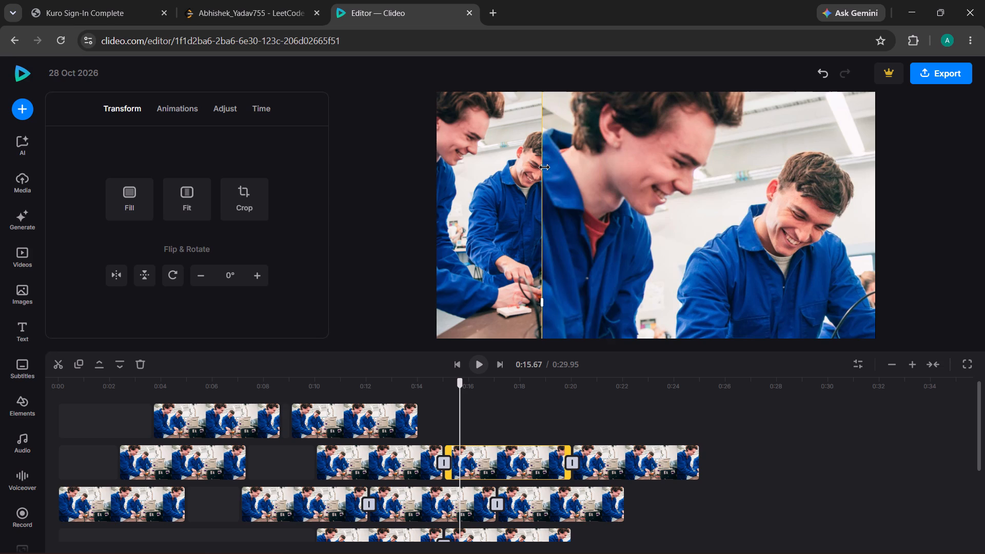
click(544, 167)
drag(546, 122, 529, 201)
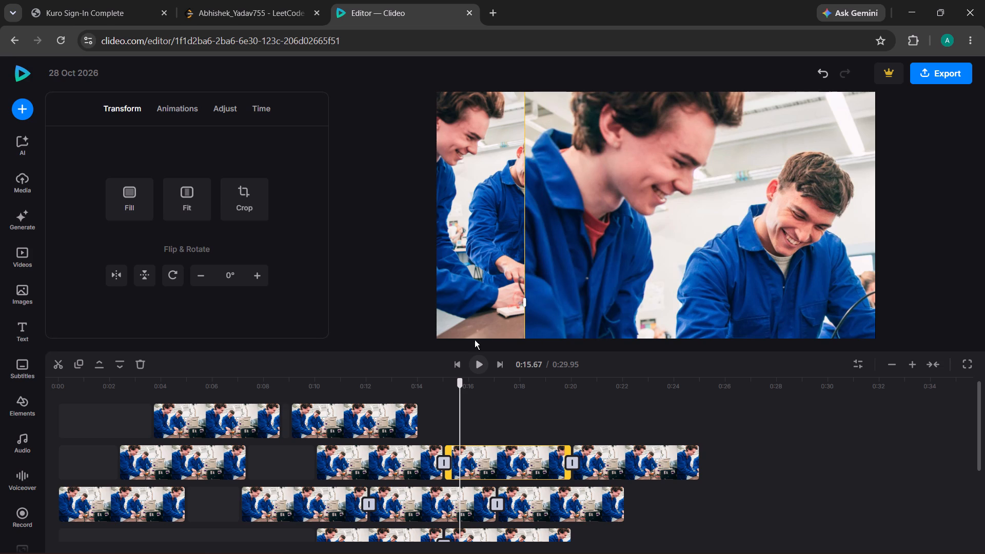
At 0:09.35, move the smiling-face close-up slightly right and down on the canvas, away from the equipment image.
click(312, 398)
double_click(298, 387)
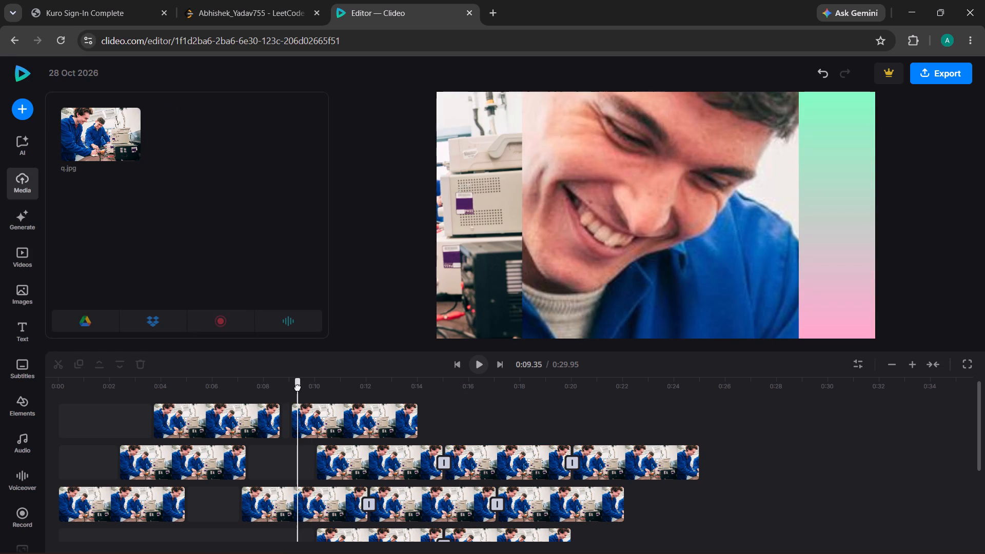
click(554, 263)
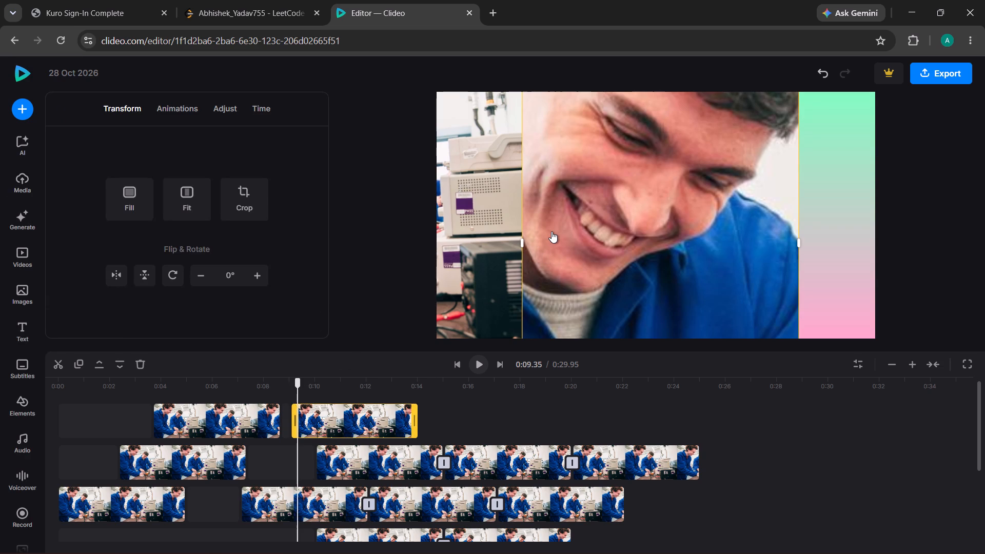
drag(551, 231, 573, 244)
double_click(536, 250)
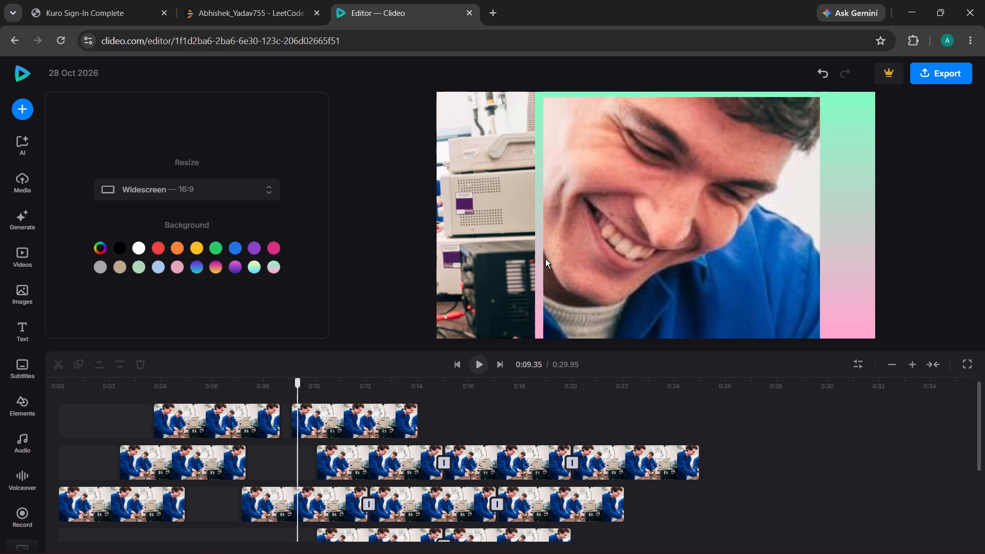